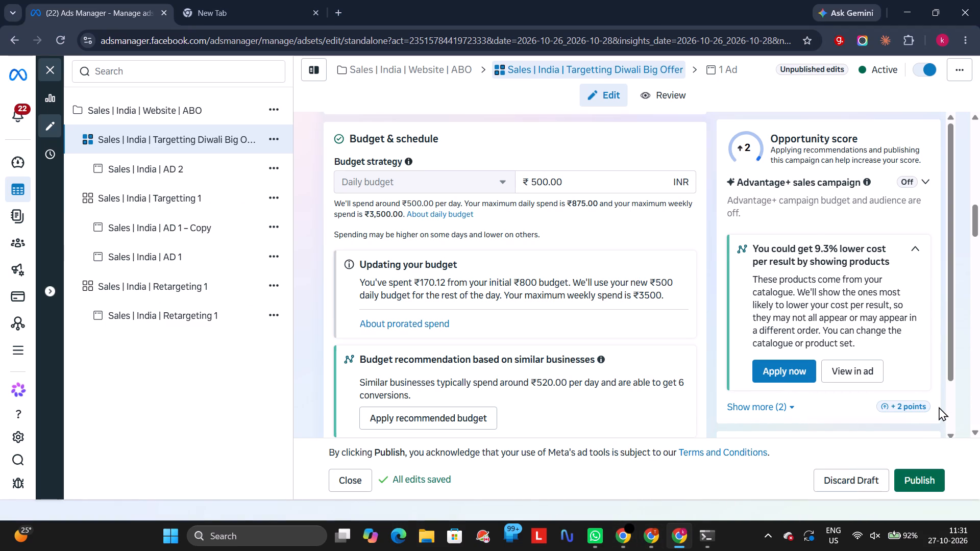
Publish the edits to the Sales | India | Targetting Diwali Big Offer ad set.
click(923, 473)
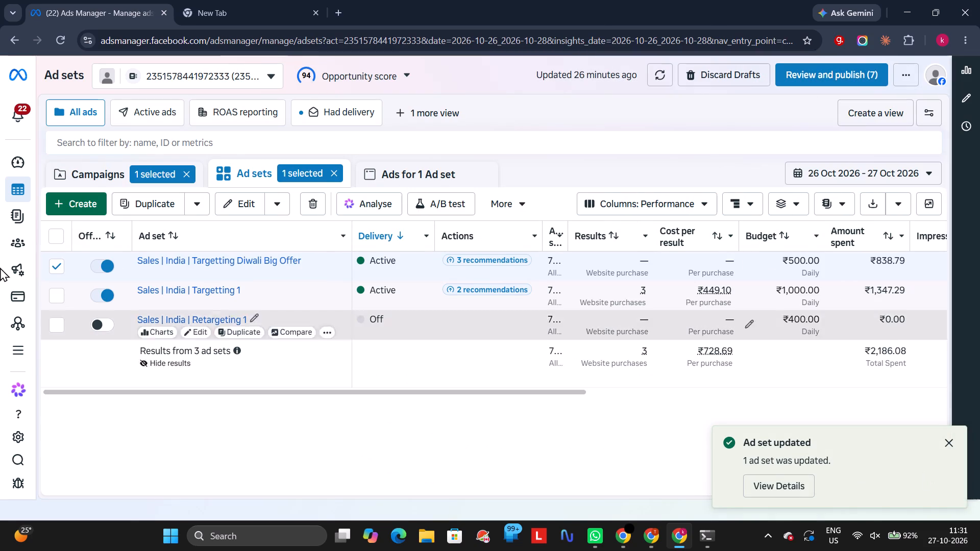
Open the Engagement | India | Whatsapp | ABO campaign for editing in a second Ads Manager browser tab.
click(314, 0)
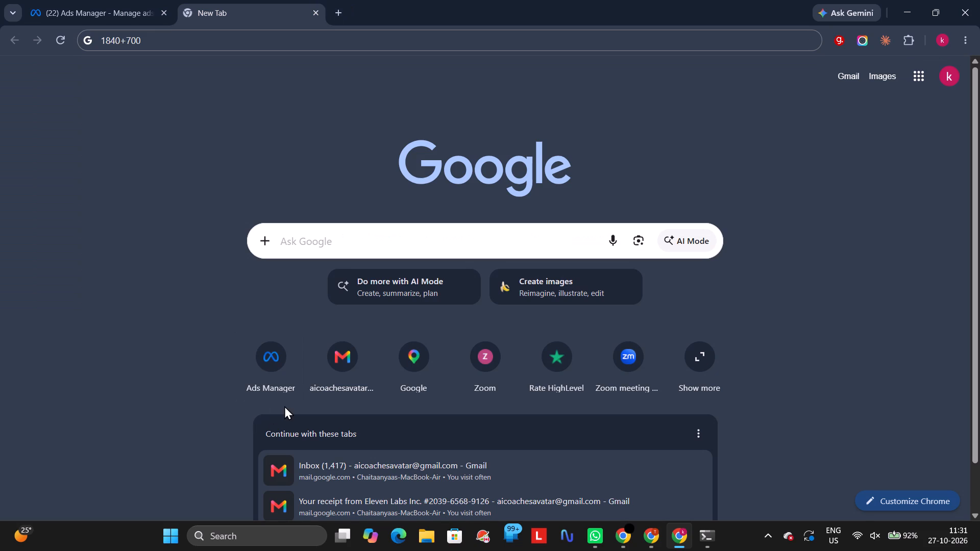
click(268, 367)
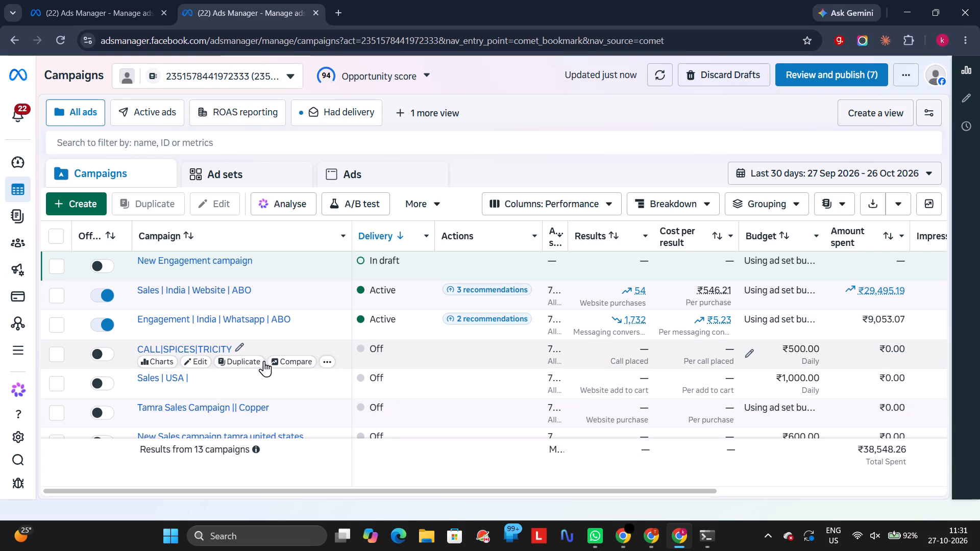
click(161, 331)
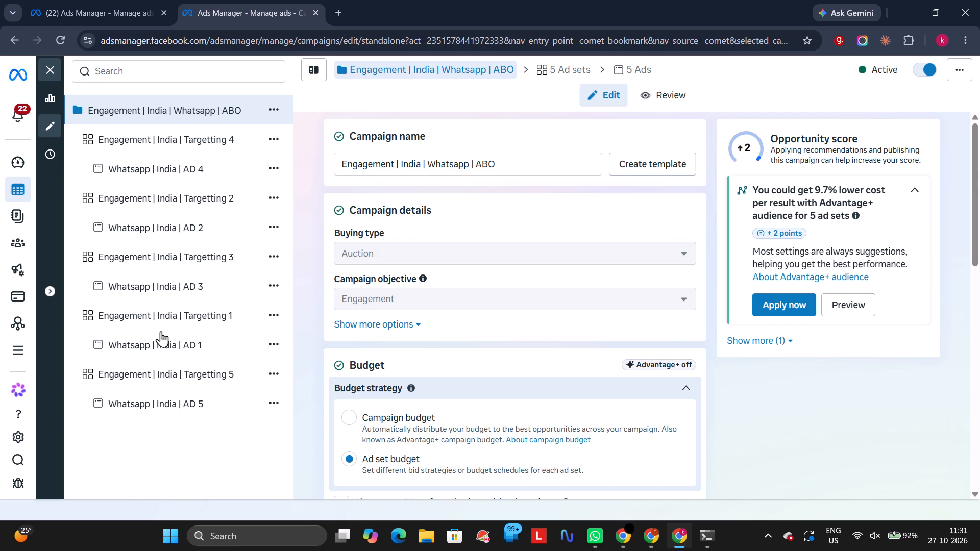
View the Whatsapp | India | AD 4 ad and the Engagement | India | Targetting 2 ad set.
click(174, 164)
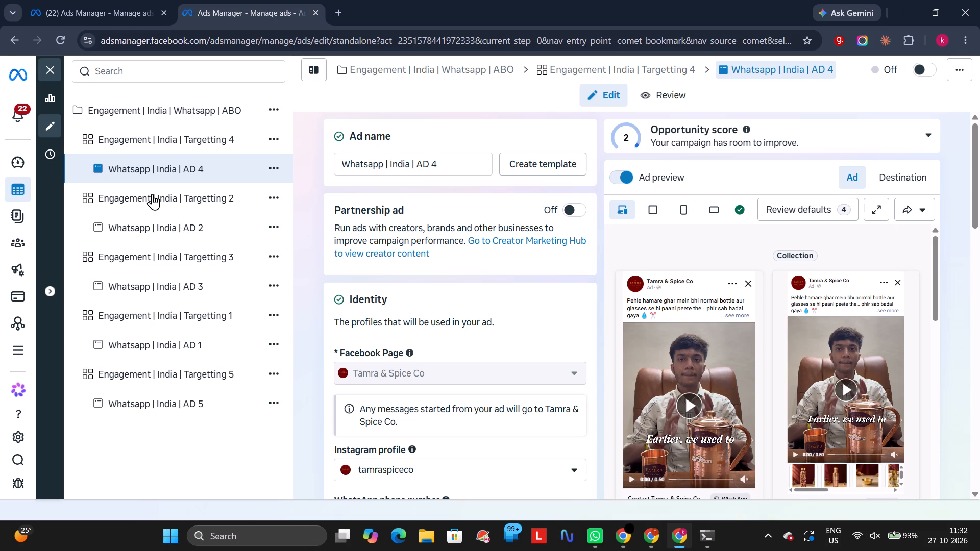
click(190, 198)
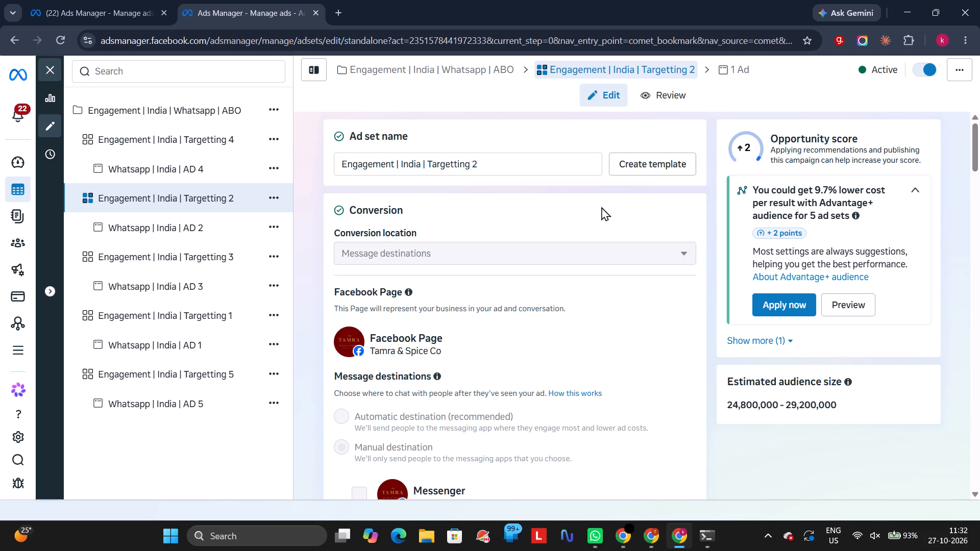
Open the Whatsapp | India | AD 2 ad and examine its placement media, related media and primary text variations.
click(184, 232)
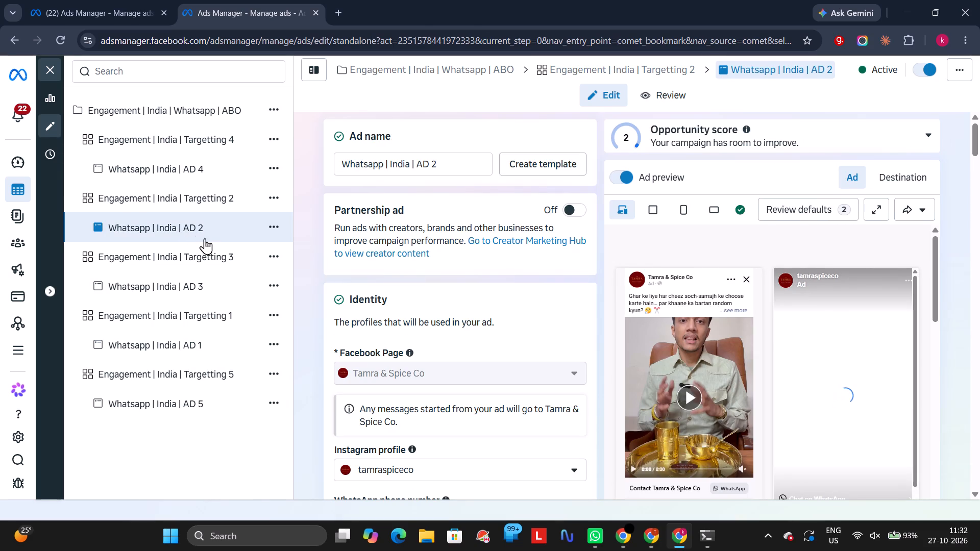
scroll(315, 357, down, 8)
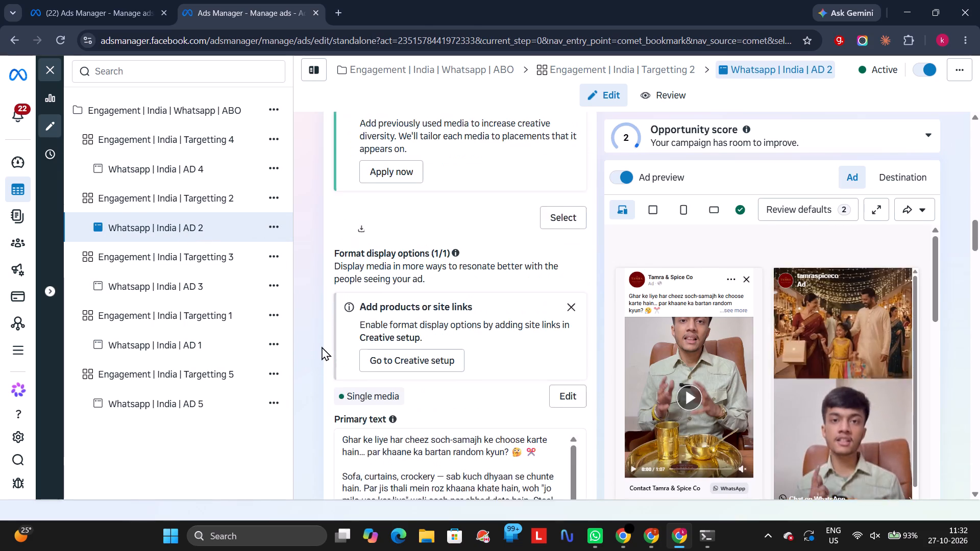
scroll(322, 346, down, 8)
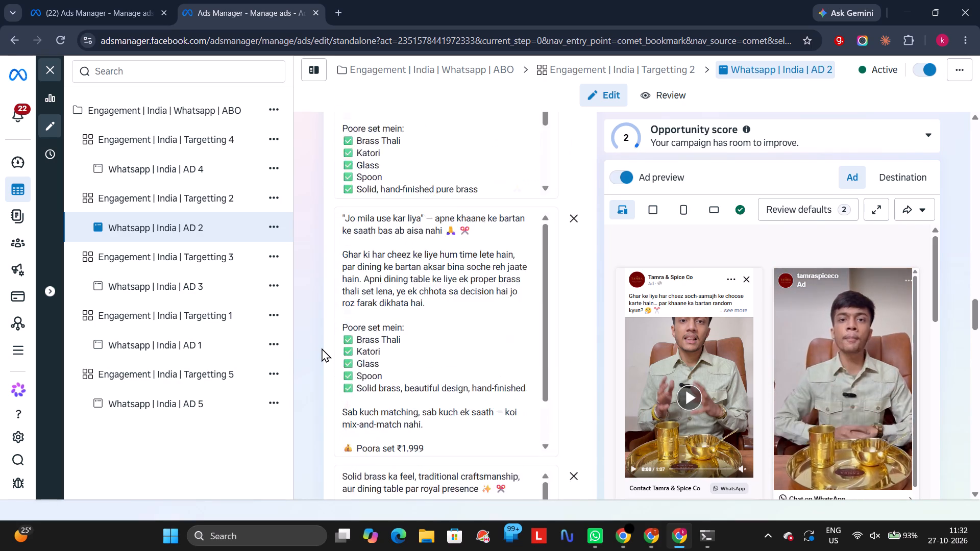
scroll(322, 348, up, 1)
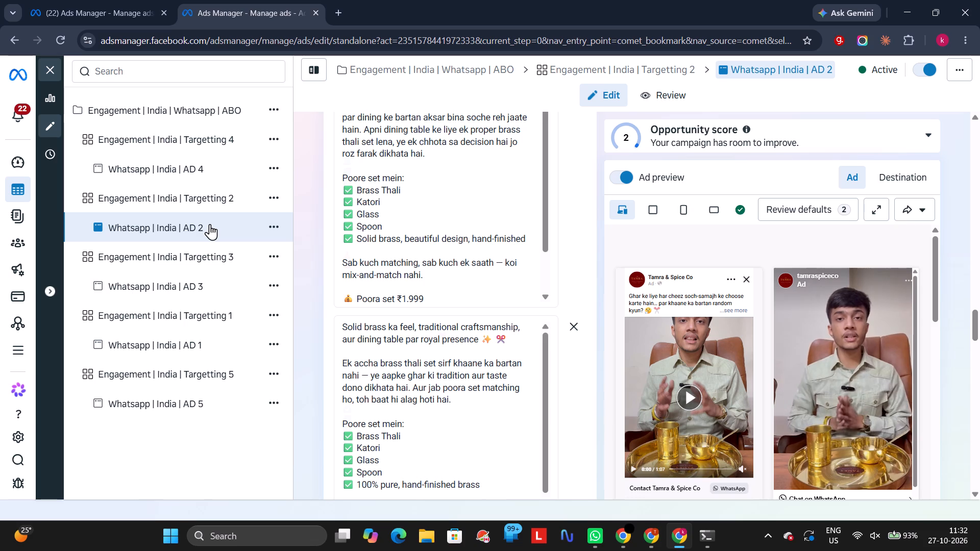
scroll(345, 263, up, 11)
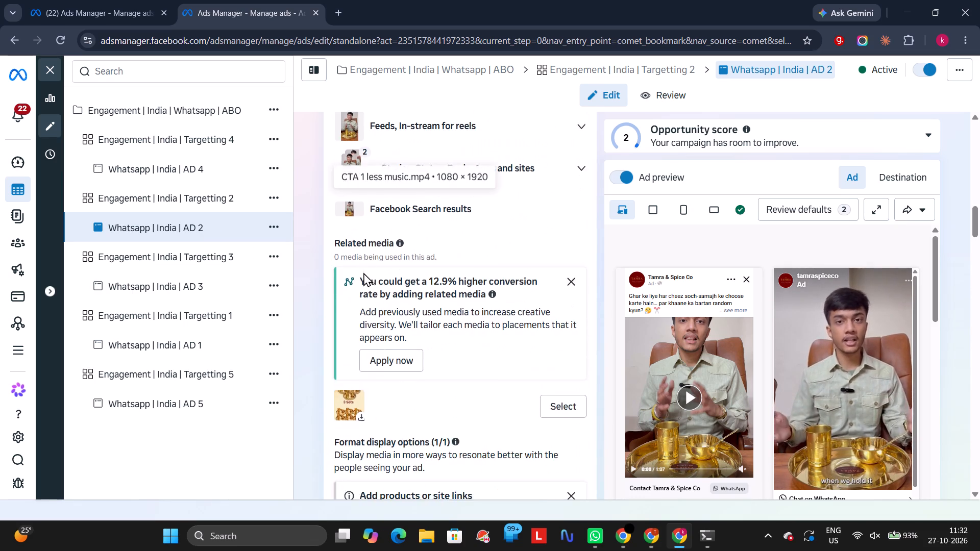
scroll(363, 272, up, 1)
scroll(459, 289, up, 2)
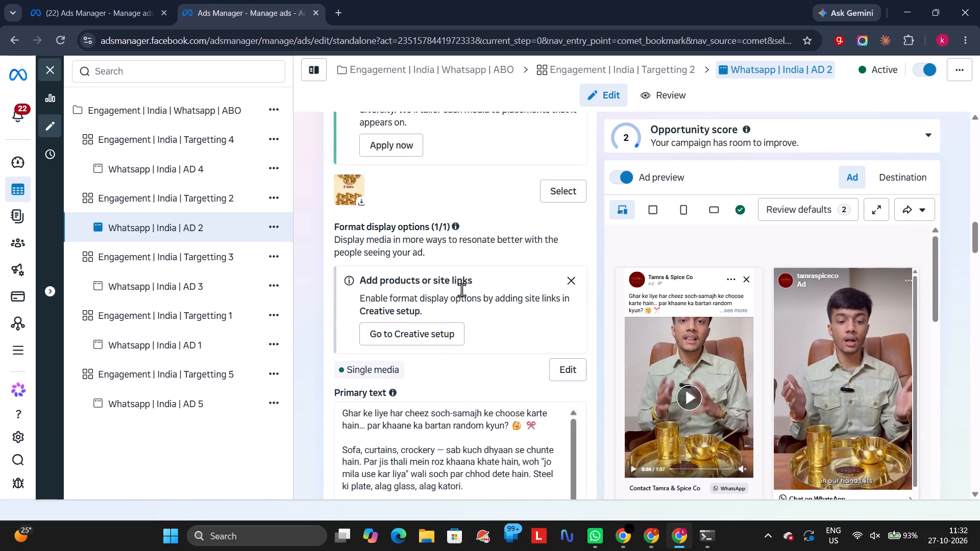
scroll(461, 290, up, 1)
scroll(536, 296, up, 1)
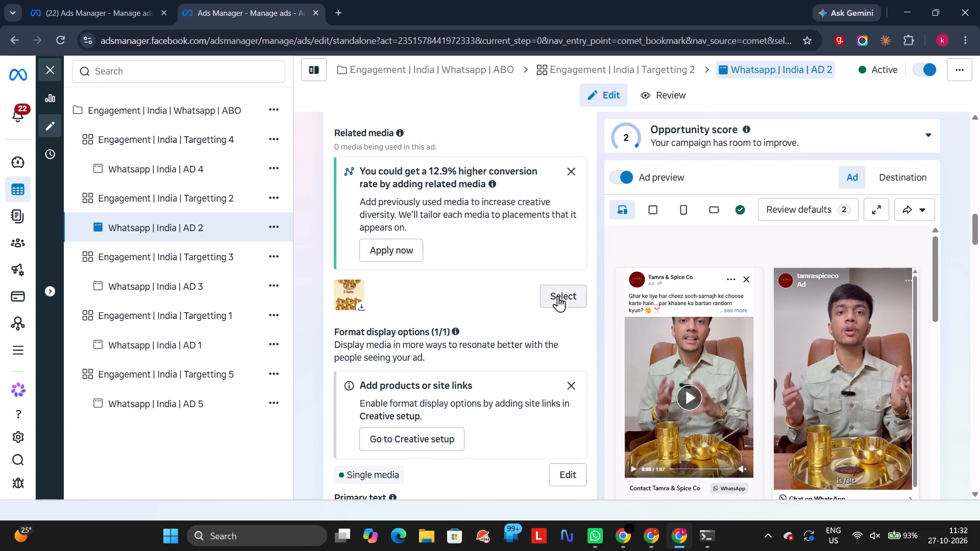
Review the related media and its editing options for Whatsapp | India | AD 2, leaving them unsaved.
click(558, 296)
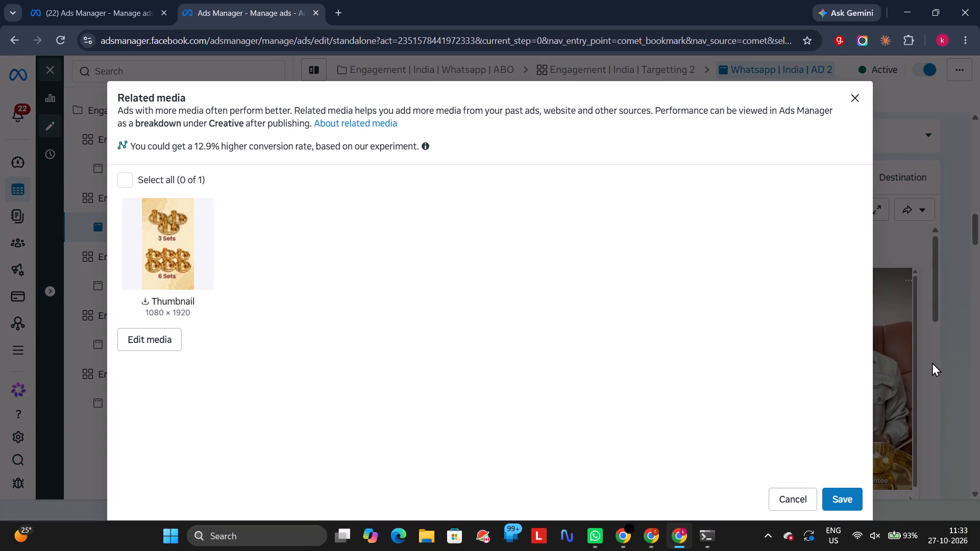
click(163, 350)
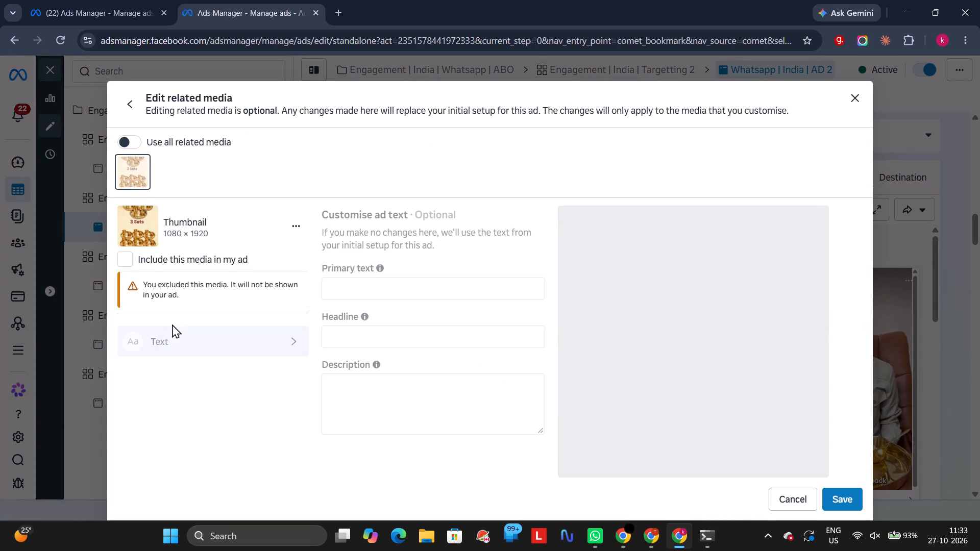
click(126, 115)
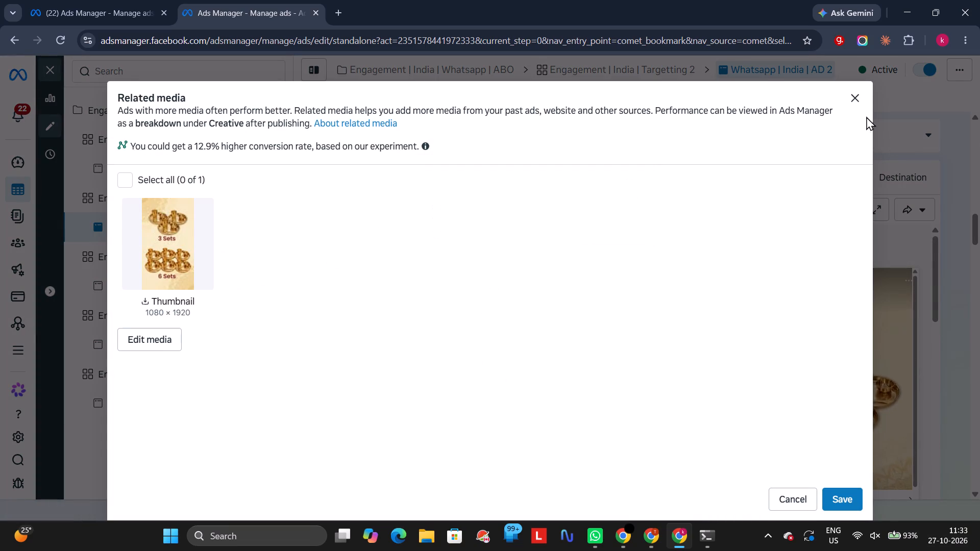
click(858, 105)
Change the video of Whatsapp | India | AD 2 to the account video tamraaa_1.
scroll(571, 309, up, 9)
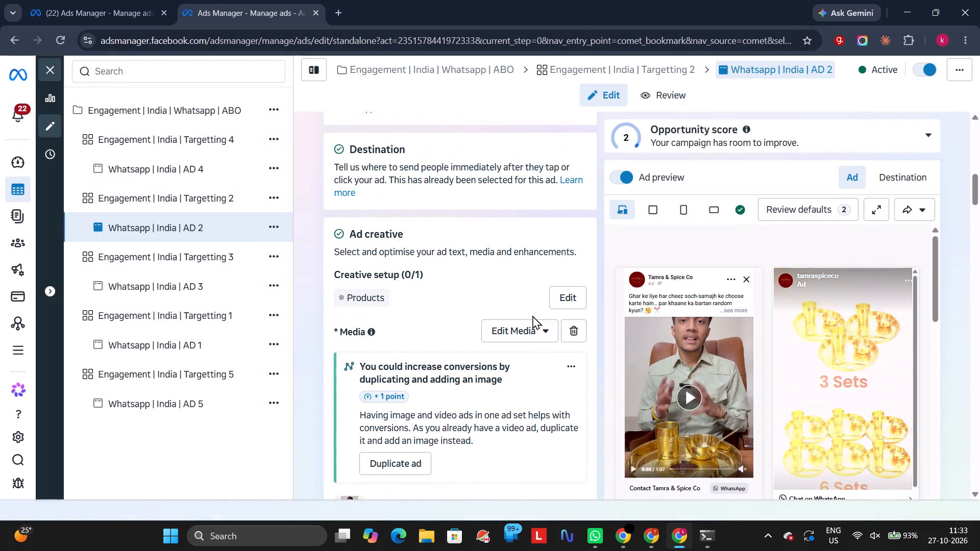
click(538, 322)
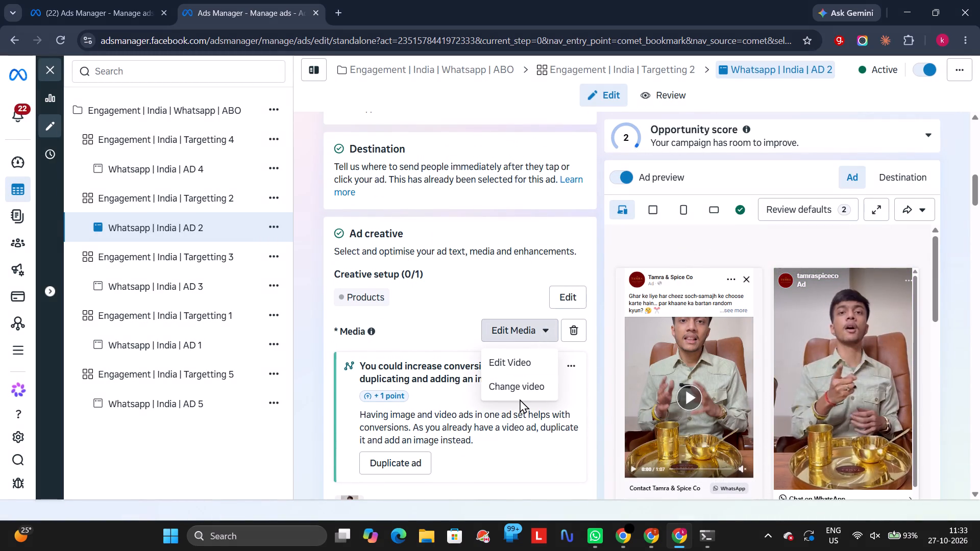
click(520, 399)
click(523, 386)
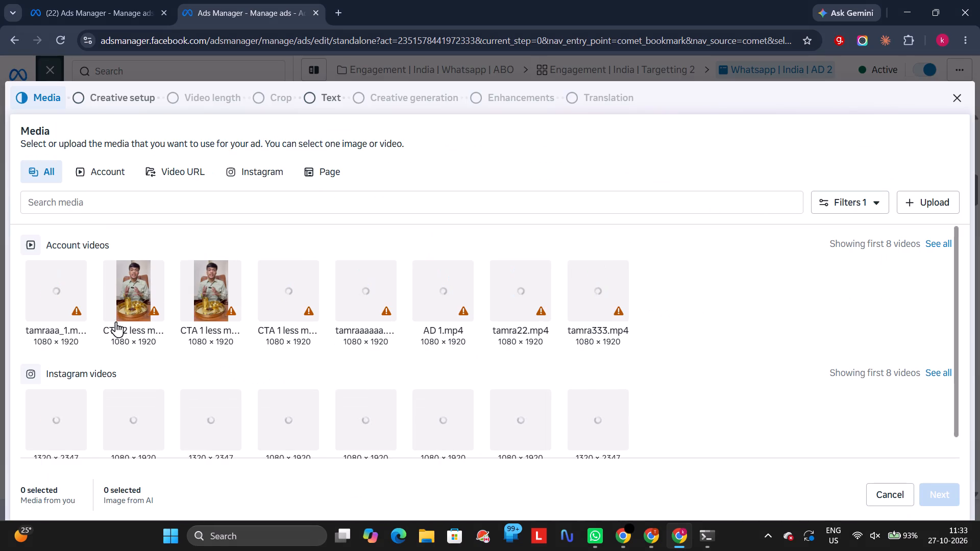
click(61, 291)
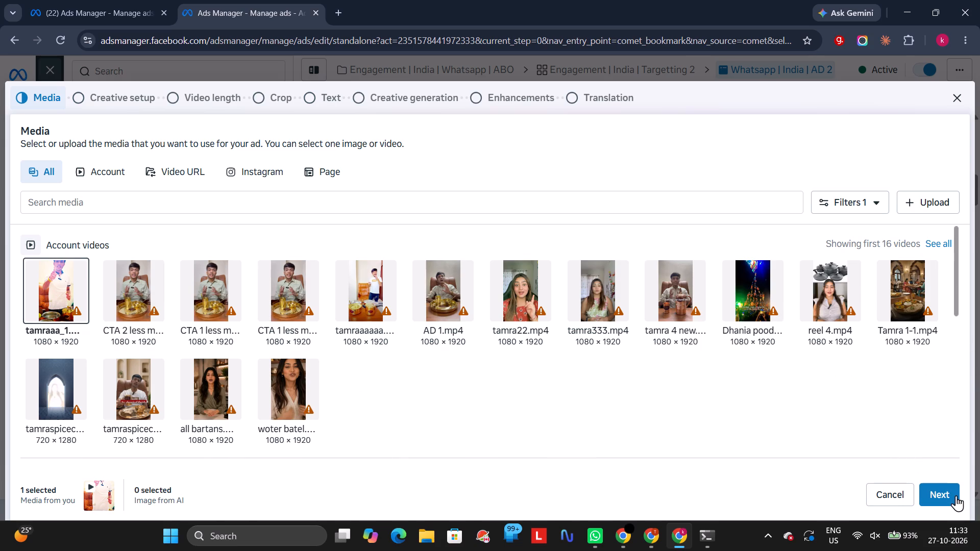
click(956, 495)
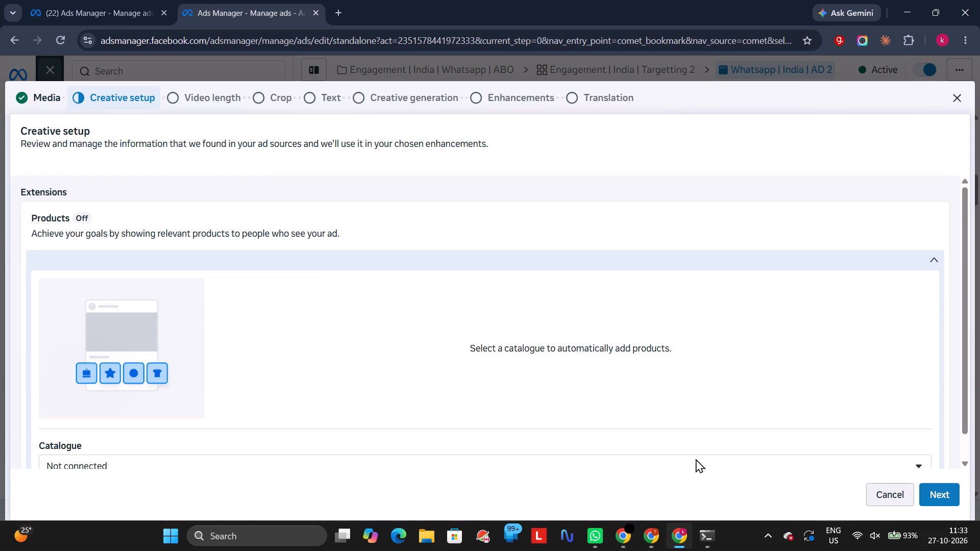
Continue past the creative setup without a catalogue, skip shorter video versions, and accept the crop to reach the ad's text options.
scroll(688, 395, down, 5)
scroll(688, 393, up, 4)
scroll(688, 393, down, 1)
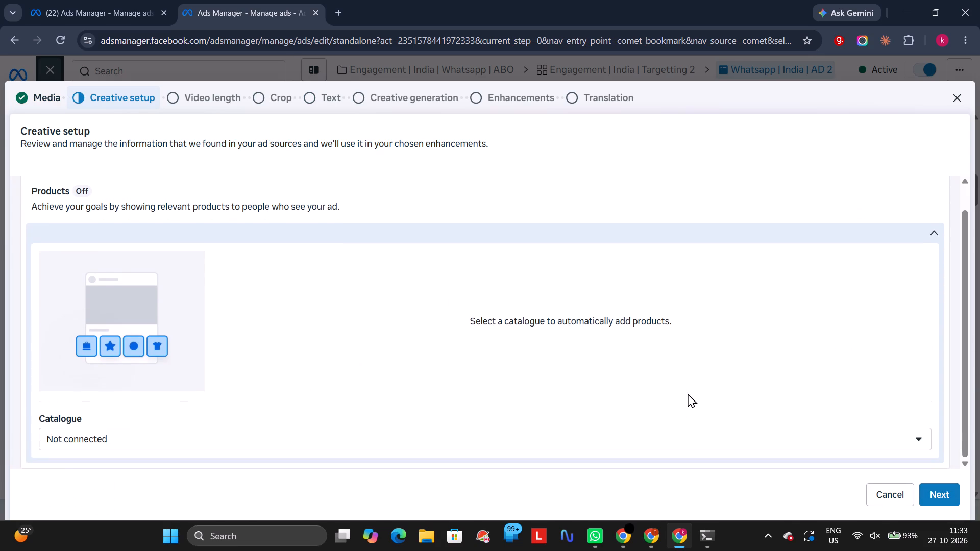
scroll(688, 393, up, 2)
click(943, 493)
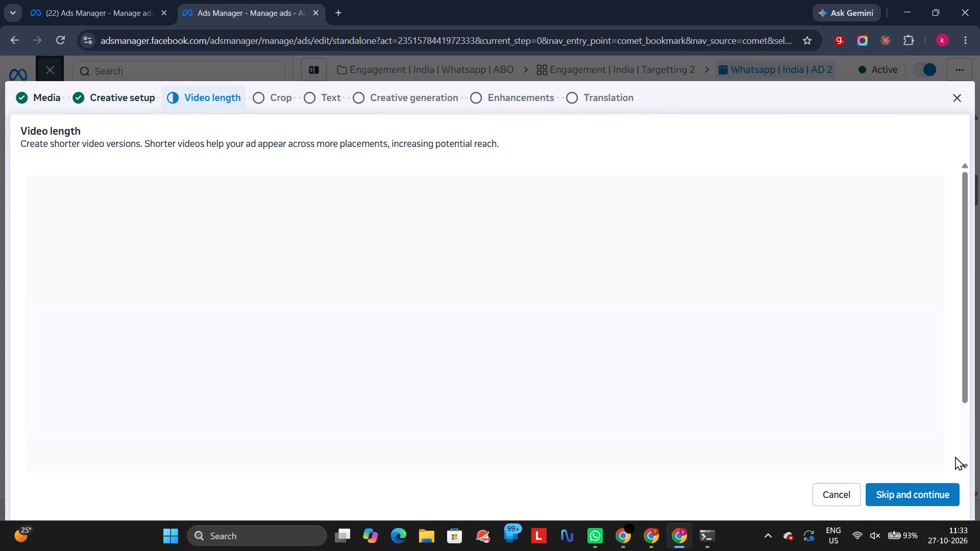
click(934, 485)
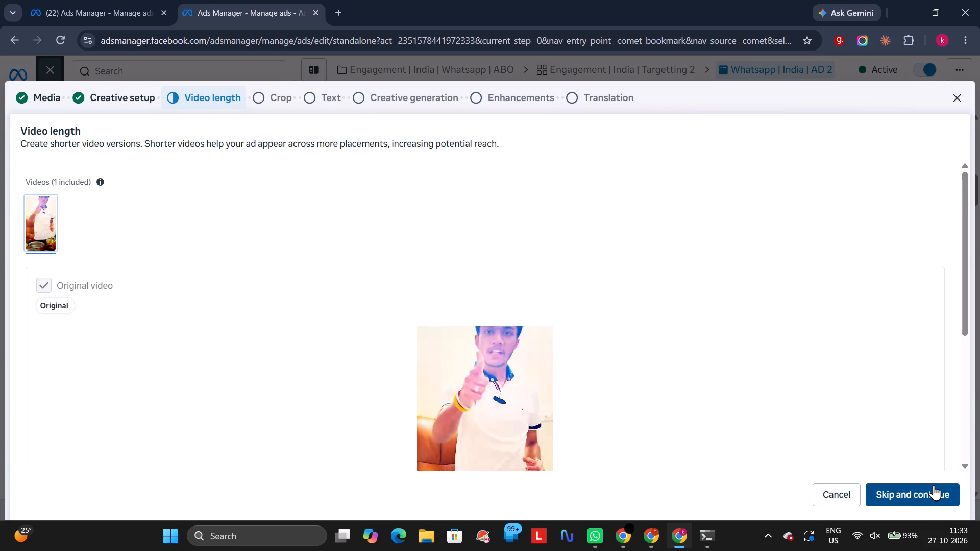
click(934, 490)
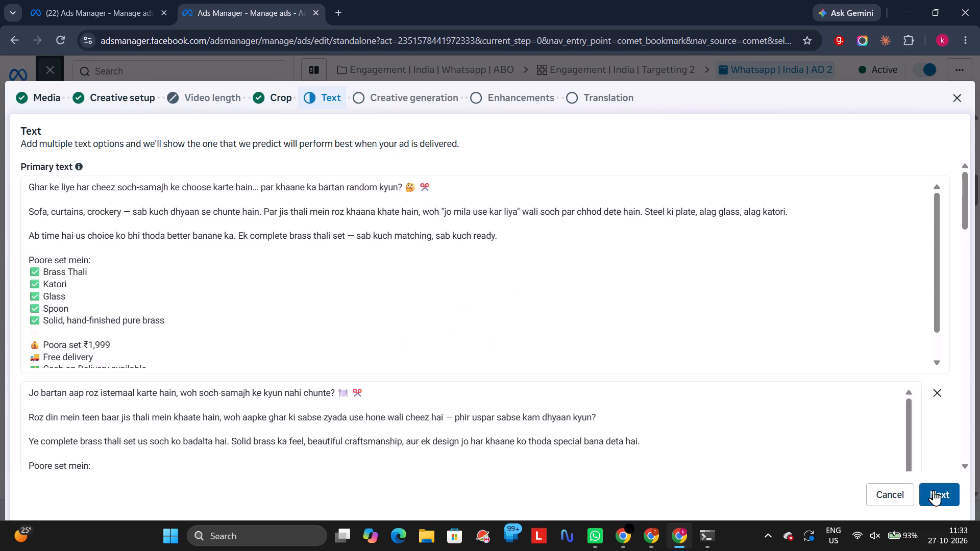
scroll(583, 377, up, 6)
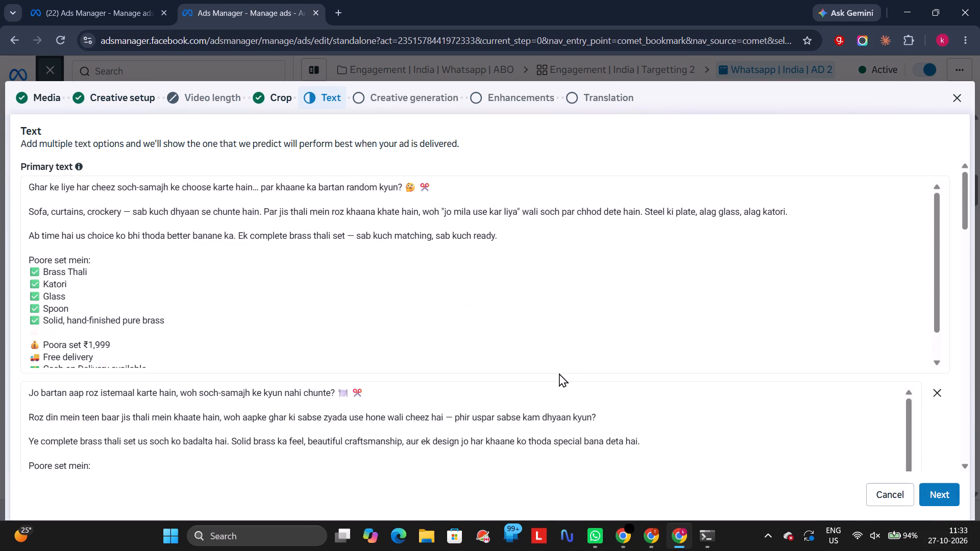
Switch to the sales campaign's ad sets and open Sales | India | Targetting Diwali Big Offer for editing.
click(125, 0)
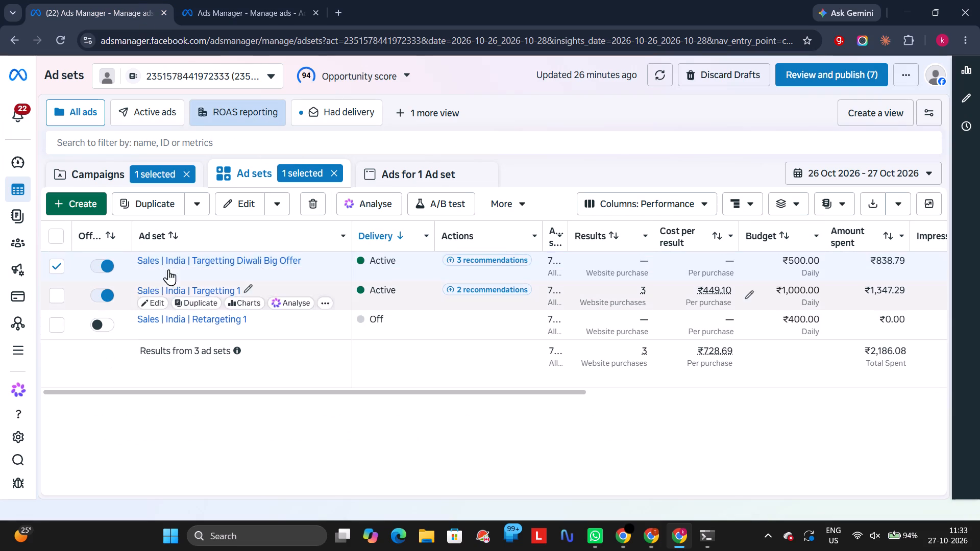
click(155, 270)
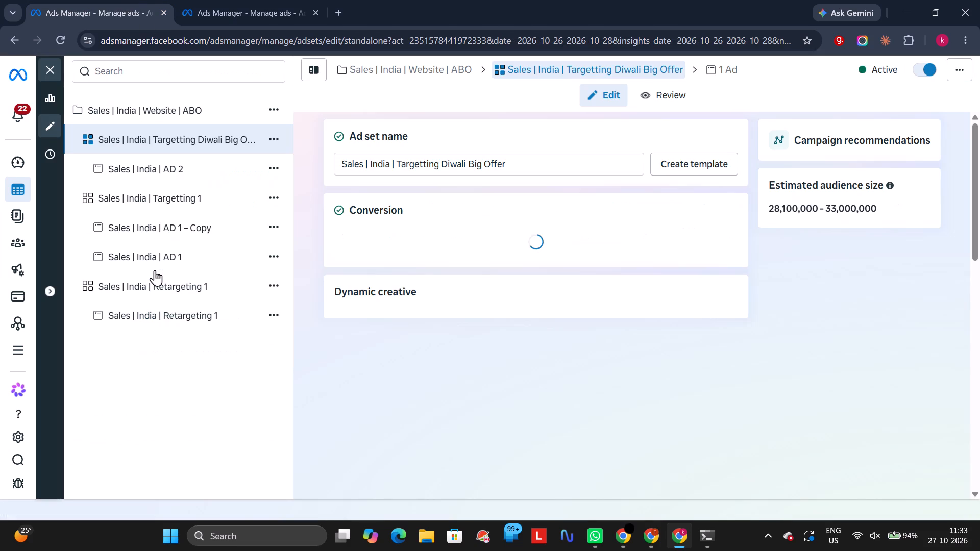
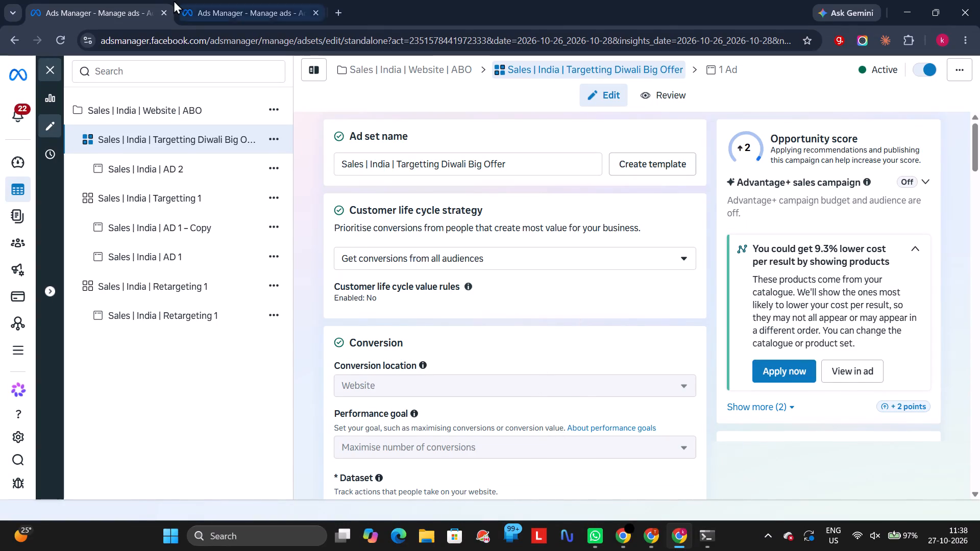
Open Sales | India | AD 2 under the Diwali Big Offer ad set and go to its primary text options.
scroll(370, 334, down, 1)
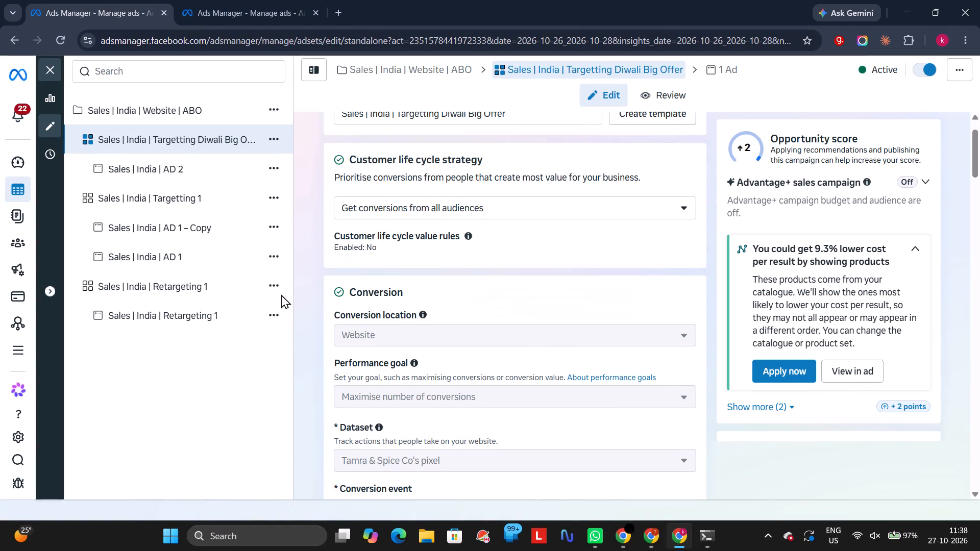
scroll(281, 294, down, 1)
click(167, 167)
scroll(379, 324, down, 4)
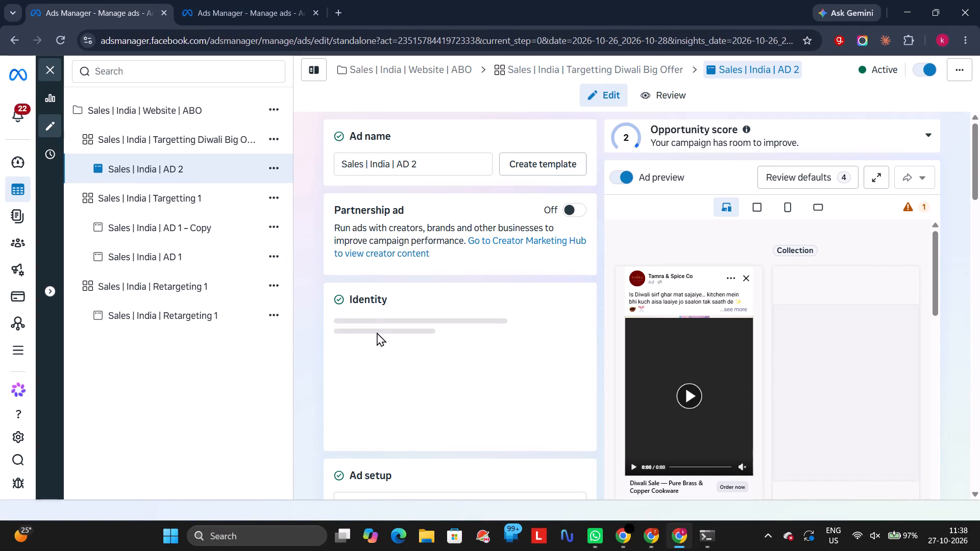
scroll(377, 332, down, 2)
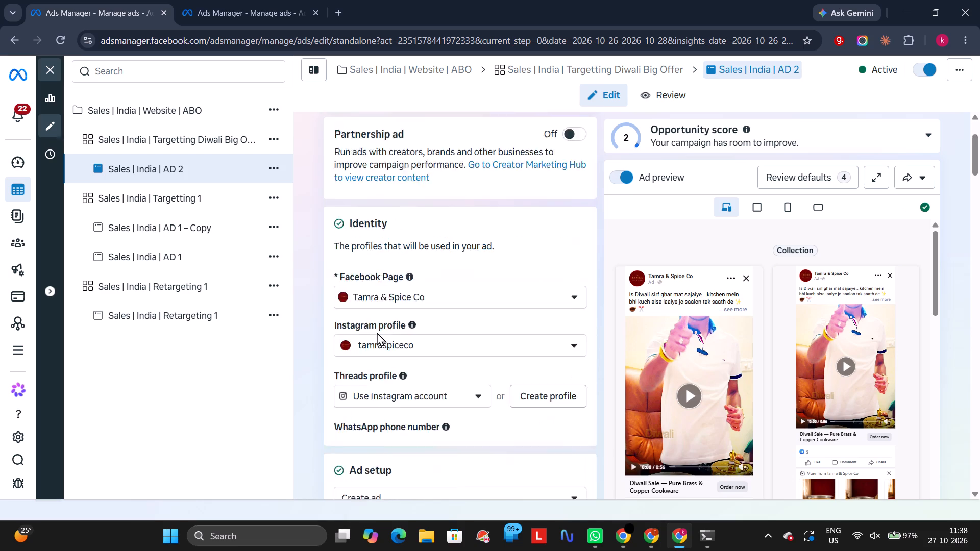
scroll(377, 332, down, 13)
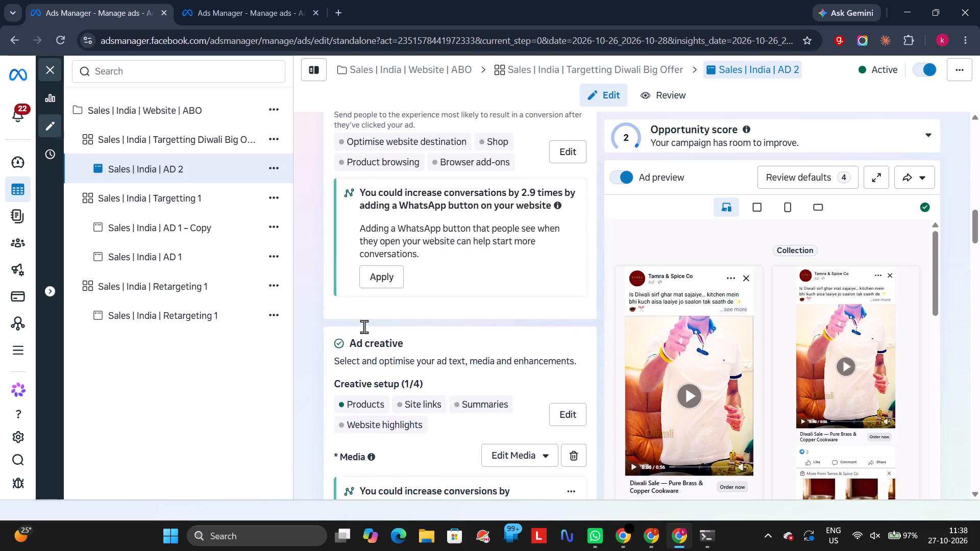
scroll(364, 327, down, 7)
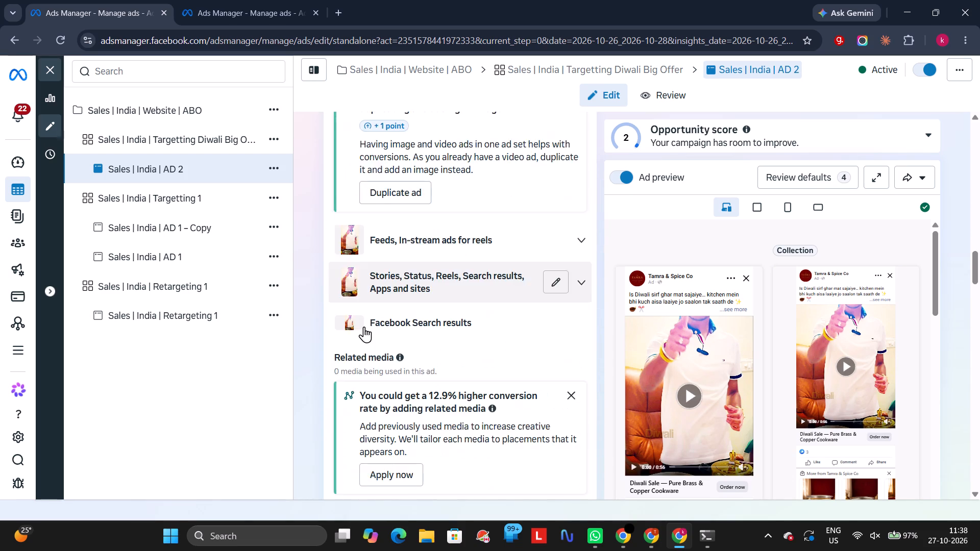
scroll(364, 327, down, 6)
scroll(364, 327, up, 2)
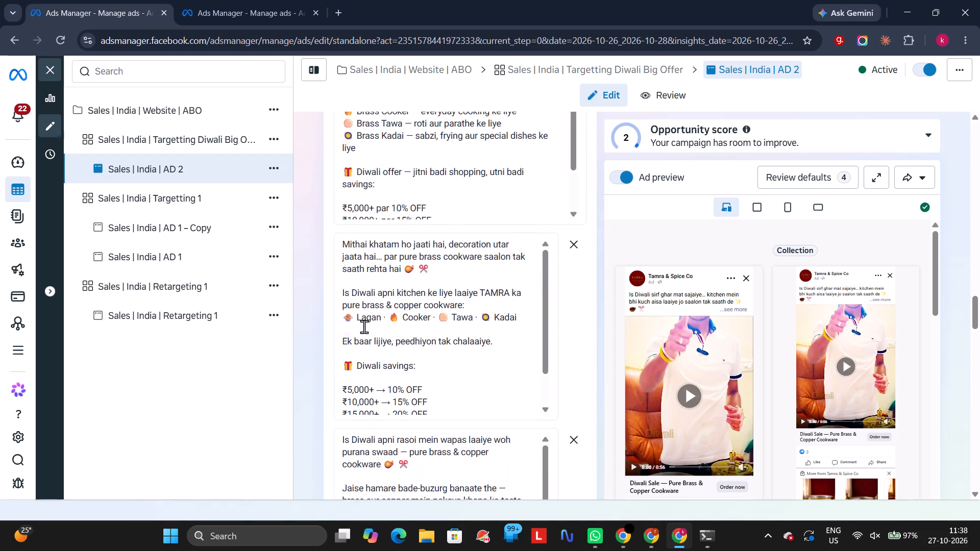
scroll(364, 327, up, 4)
Replace the first primary text of Whatsapp | India | AD 2 with Sales AD 2's first one, starting "Is Diwali sirf ghar mat sajaiye".
click(376, 307)
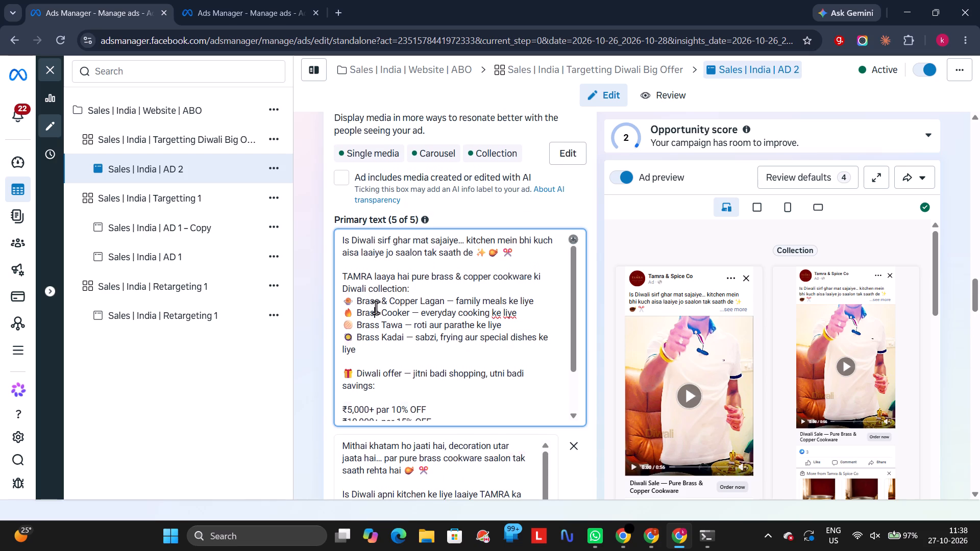
key(ctrl+a)
key(ctrl+c)
click(282, 0)
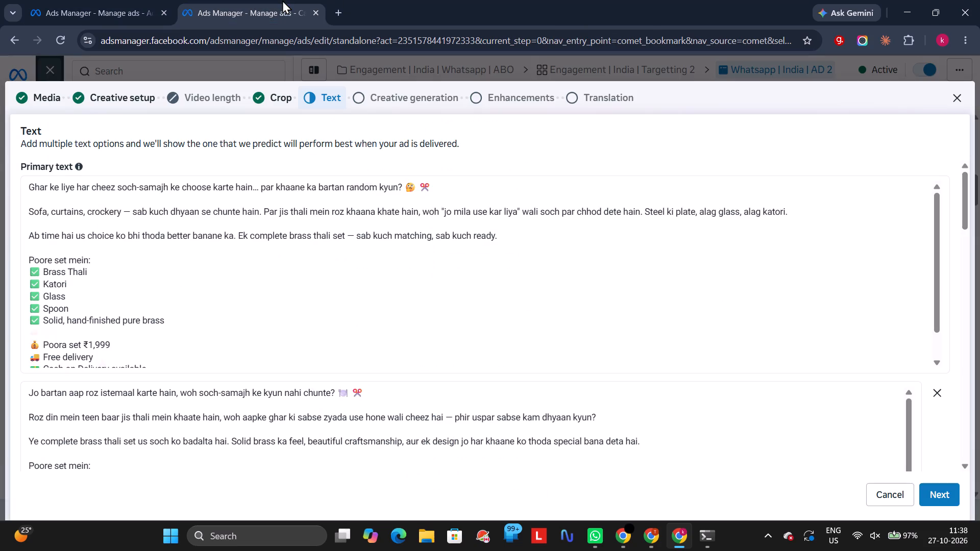
click(288, 262)
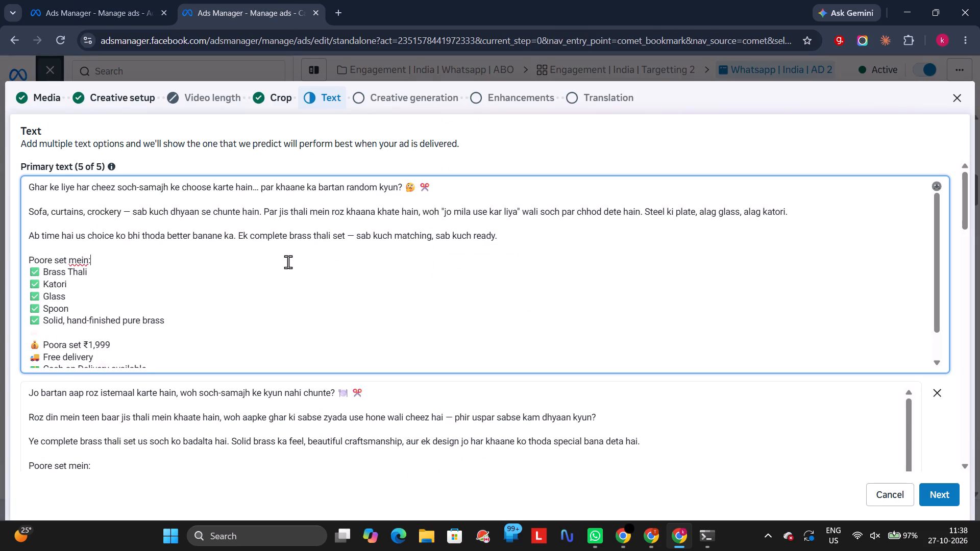
key(ctrl+a)
key(ctrl+c)
click(108, 0)
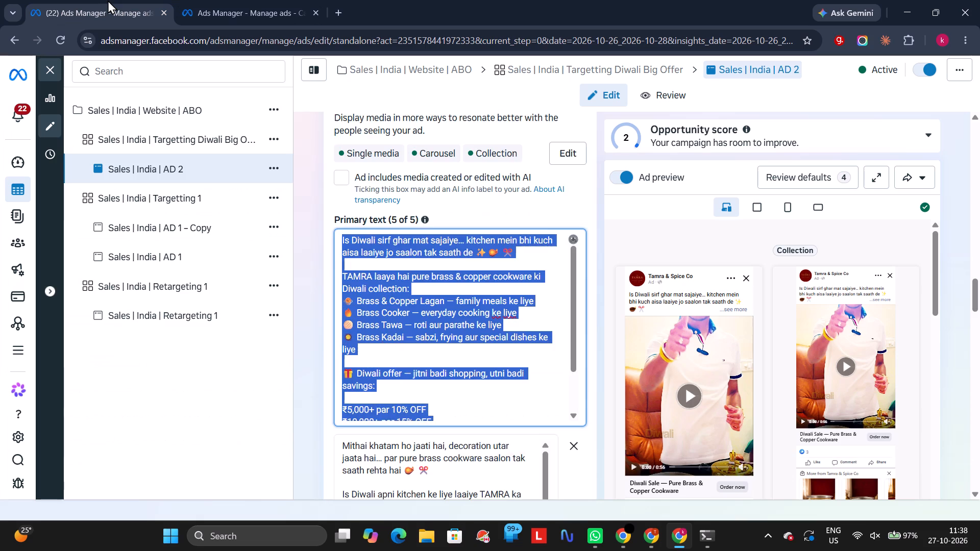
key(ctrl+c)
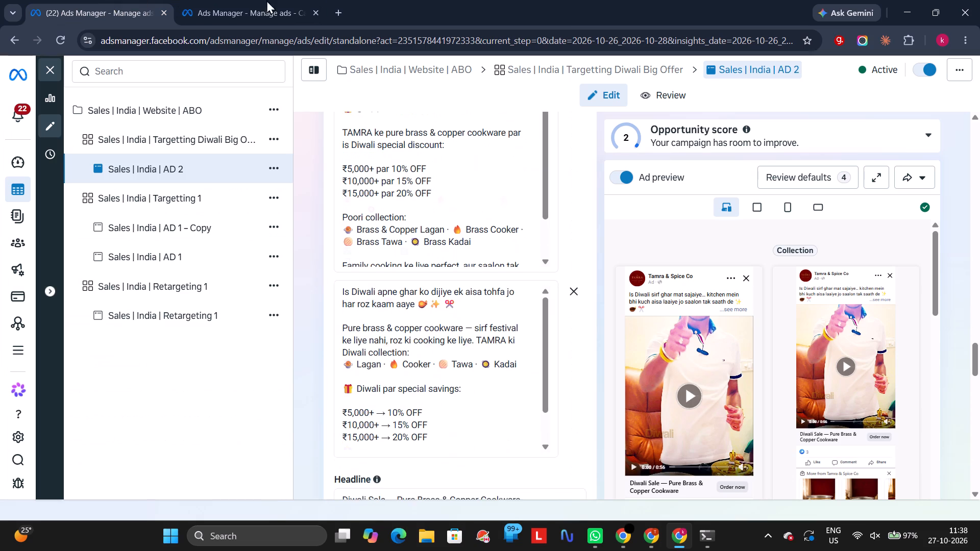
click(296, 0)
scroll(250, 214, up, 11)
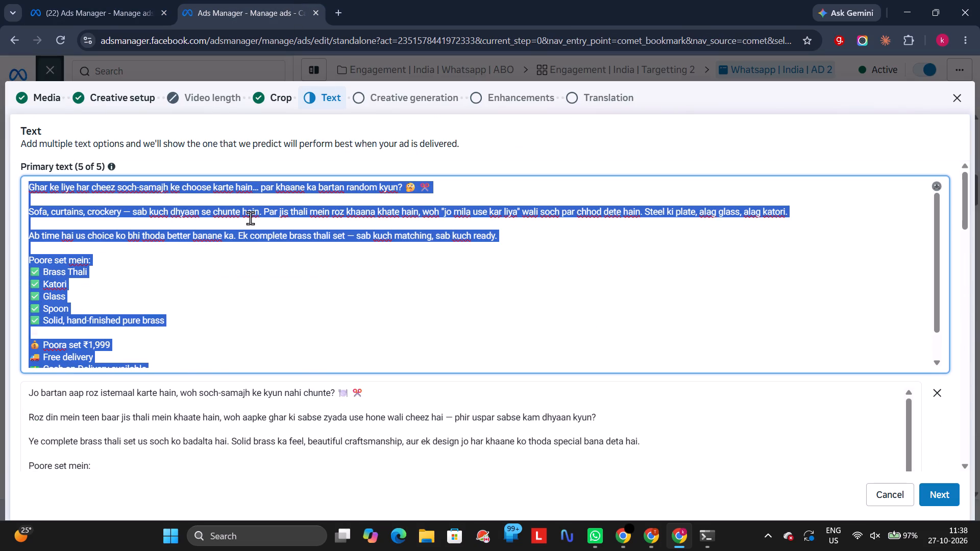
key(ctrl+v)
Replace the second primary text of Whatsapp | India | AD 2 with Sales AD 2's second one, starting "Mithai khatam ho jaati hai".
click(220, 0)
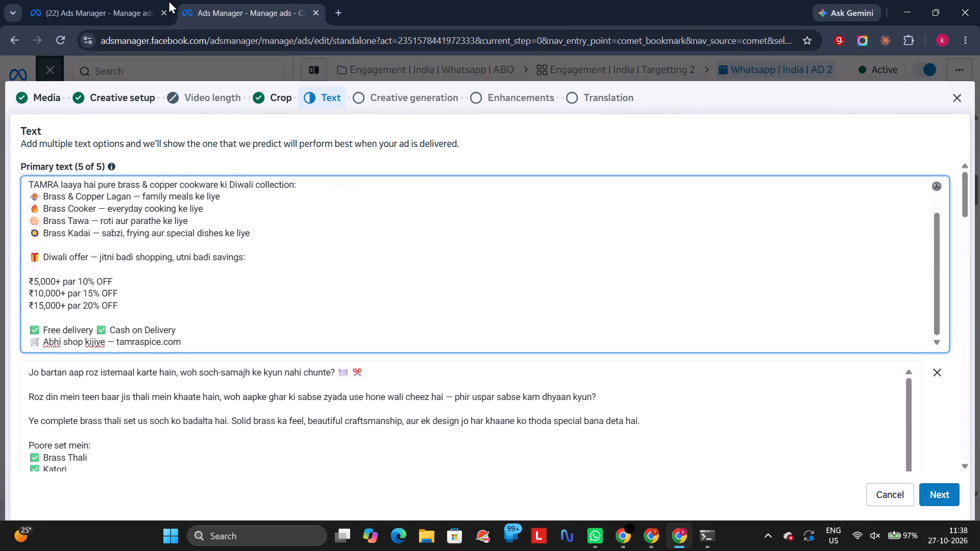
click(136, 0)
scroll(277, 331, up, 12)
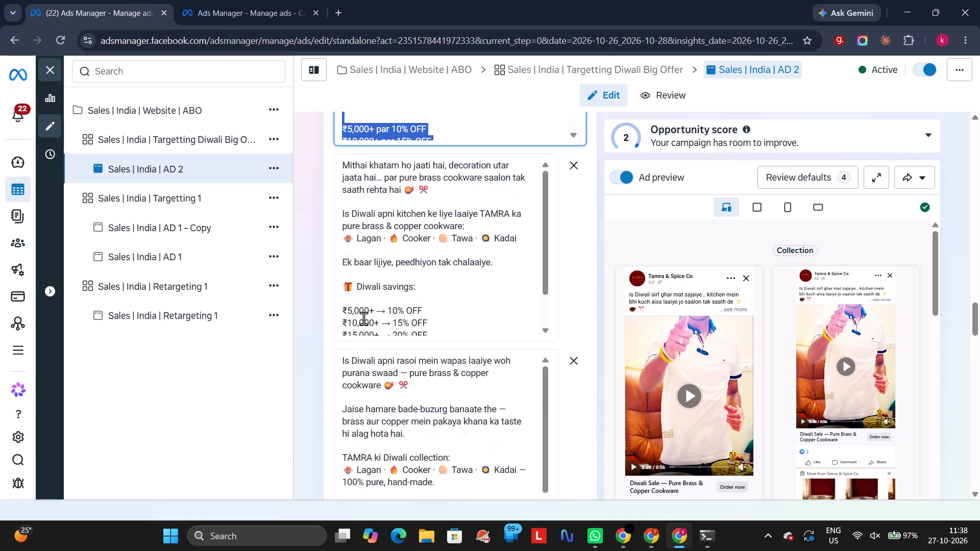
scroll(363, 318, up, 1)
click(363, 318)
key(ctrl+a)
key(ctrl+c)
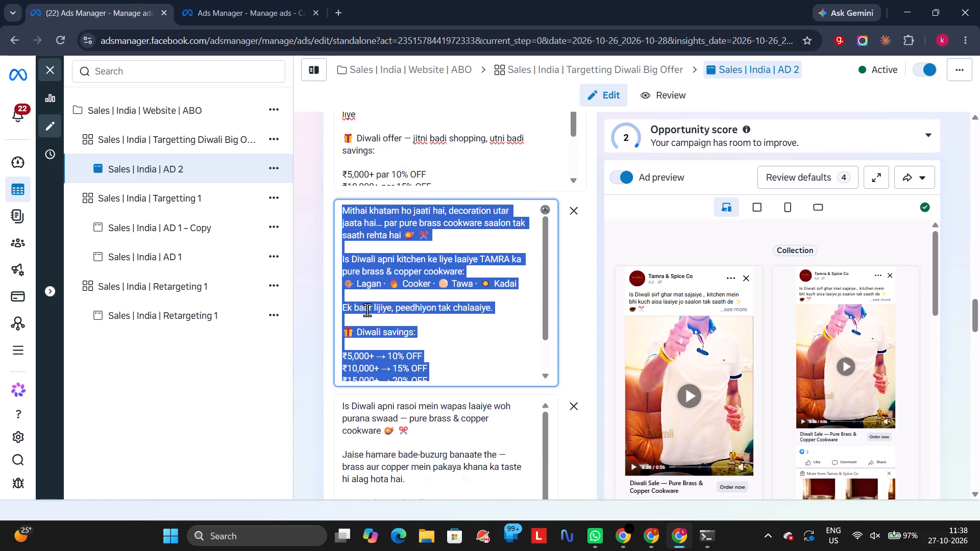
click(53, 0)
click(272, 0)
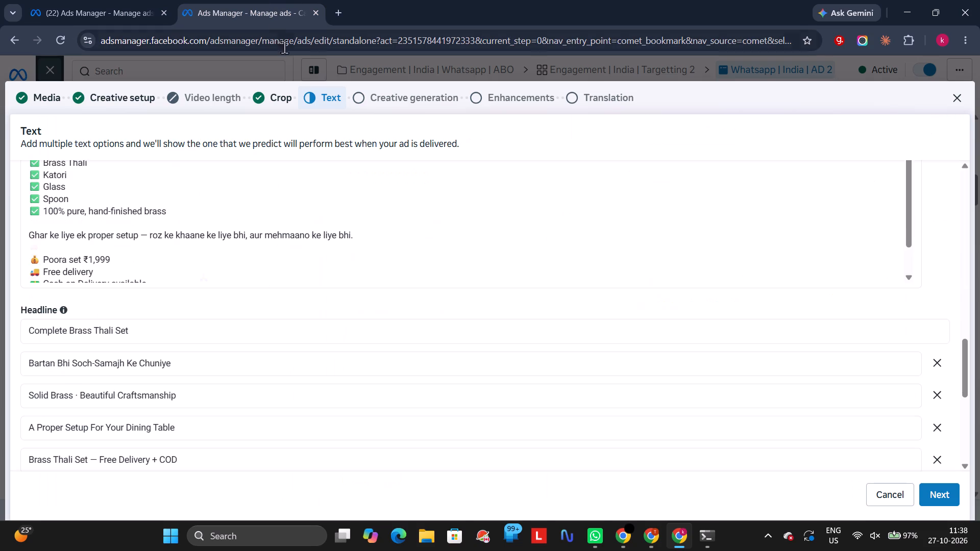
scroll(189, 236, up, 12)
click(144, 408)
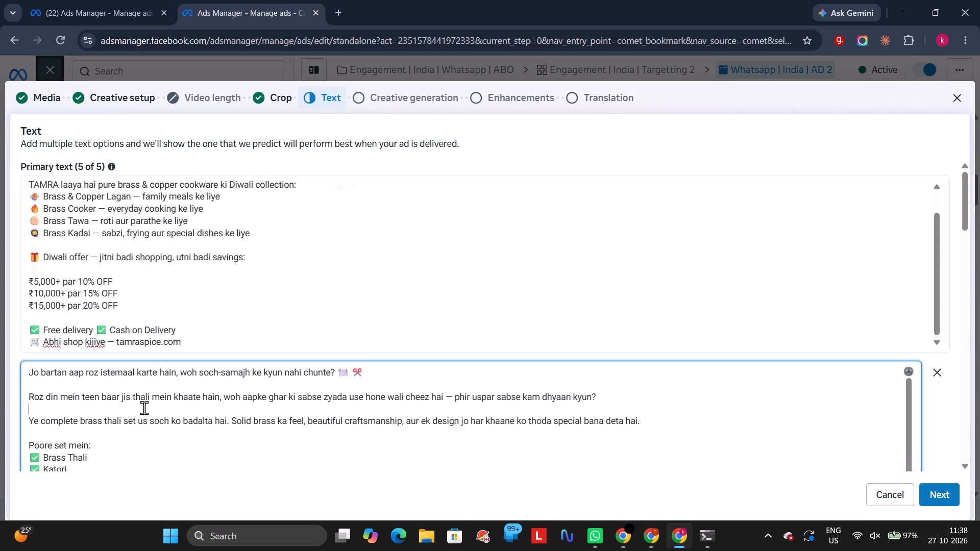
key(ctrl+a)
key(ctrl+v)
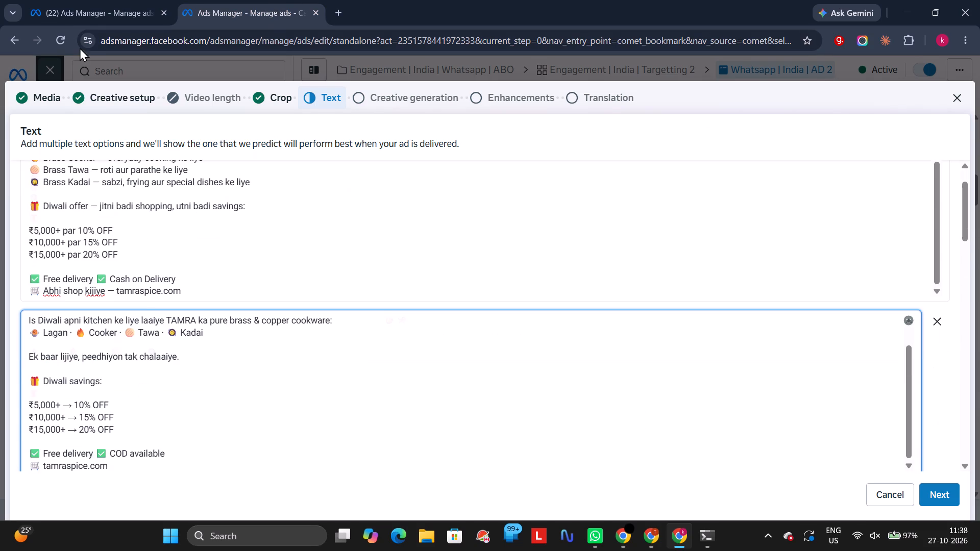
Replace the WhatsApp ad's third primary text with Sales AD 2's third one, starting "Is Diwali apni rasoi mein wapas laaiye".
click(190, 0)
click(93, 0)
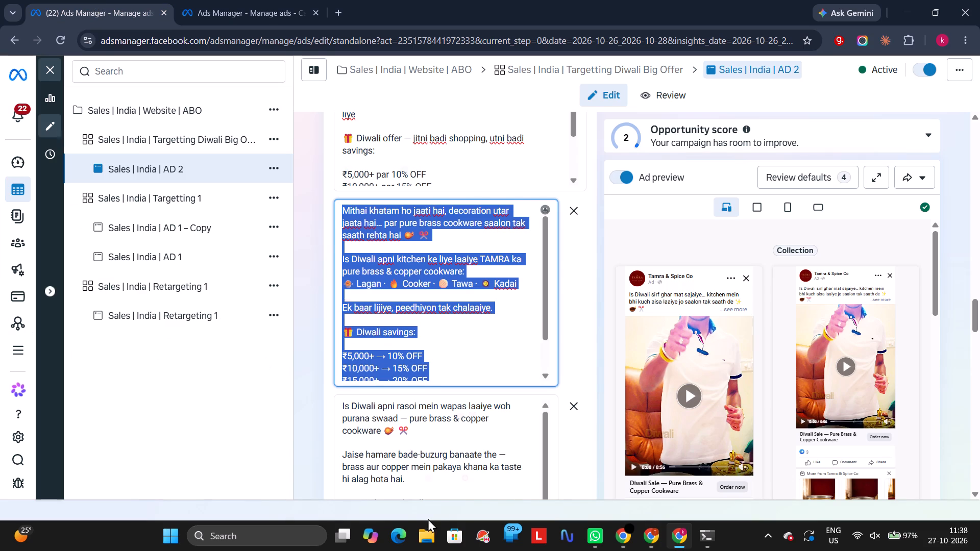
click(414, 457)
key(ctrl+a)
key(ctrl+c)
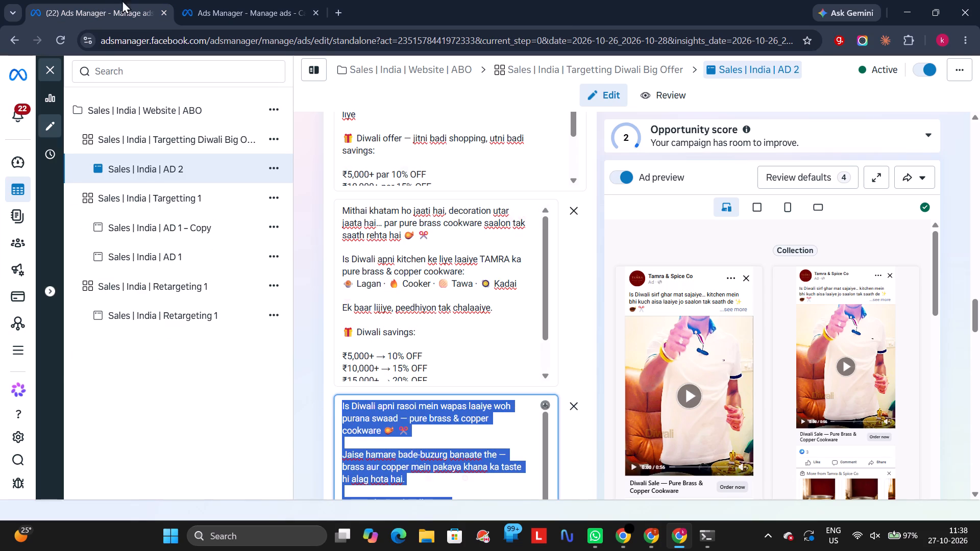
click(201, 0)
scroll(218, 354, down, 4)
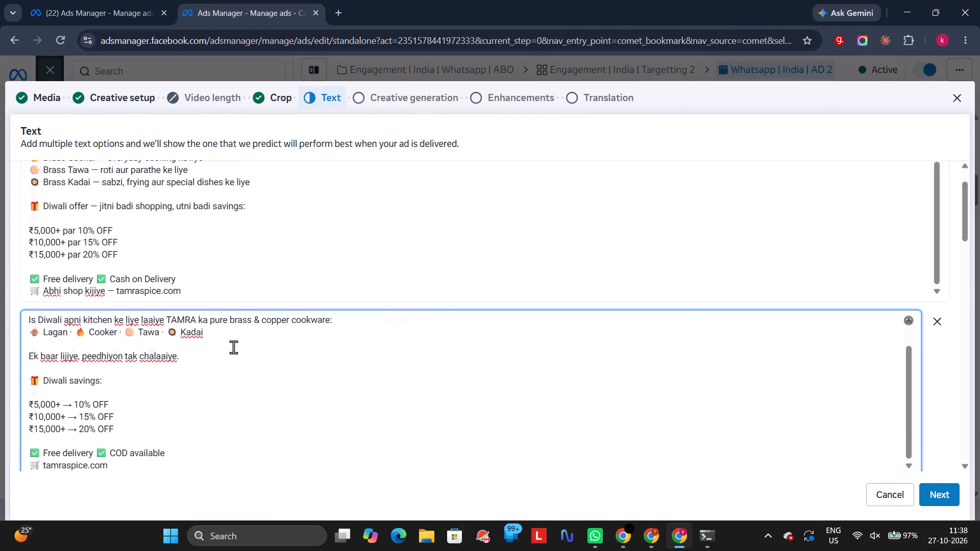
scroll(284, 272, down, 3)
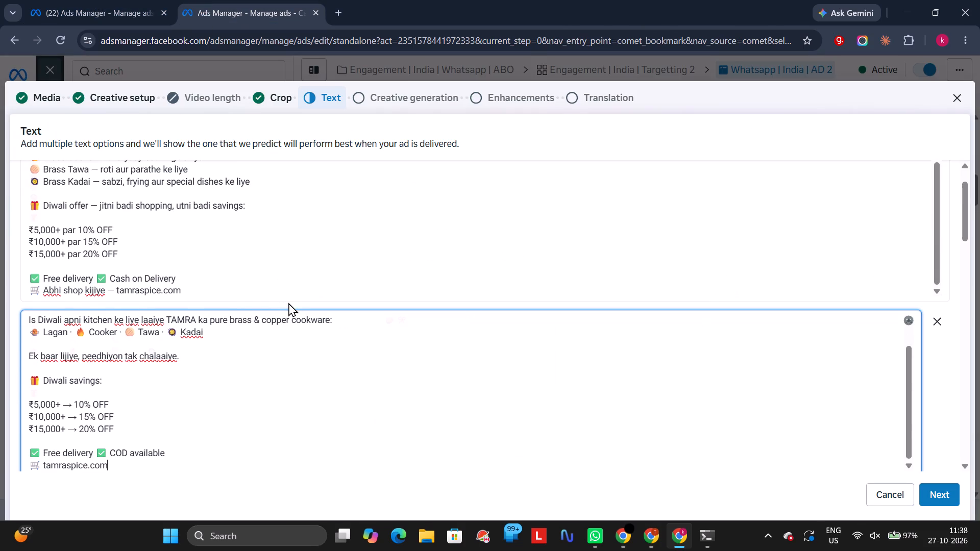
scroll(288, 302, down, 3)
scroll(288, 302, up, 6)
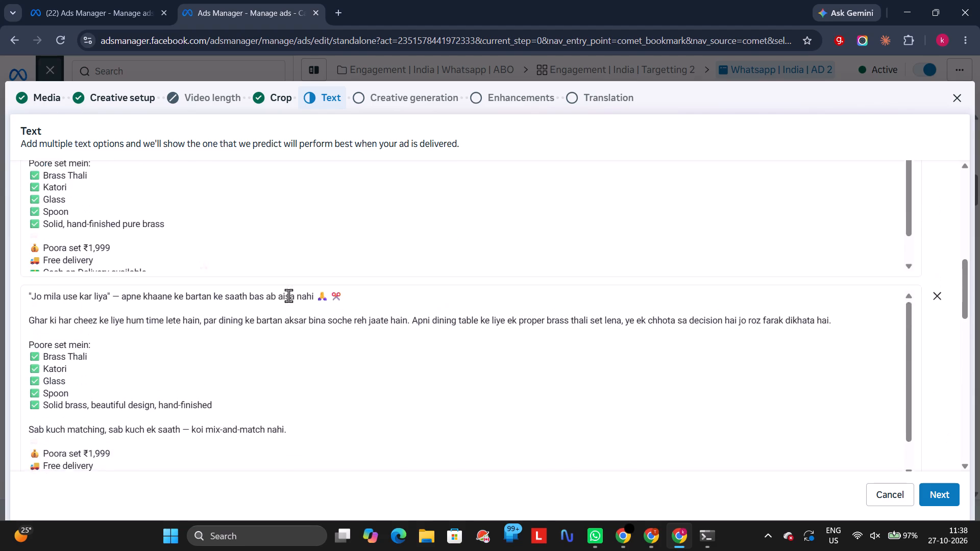
scroll(289, 291, up, 1)
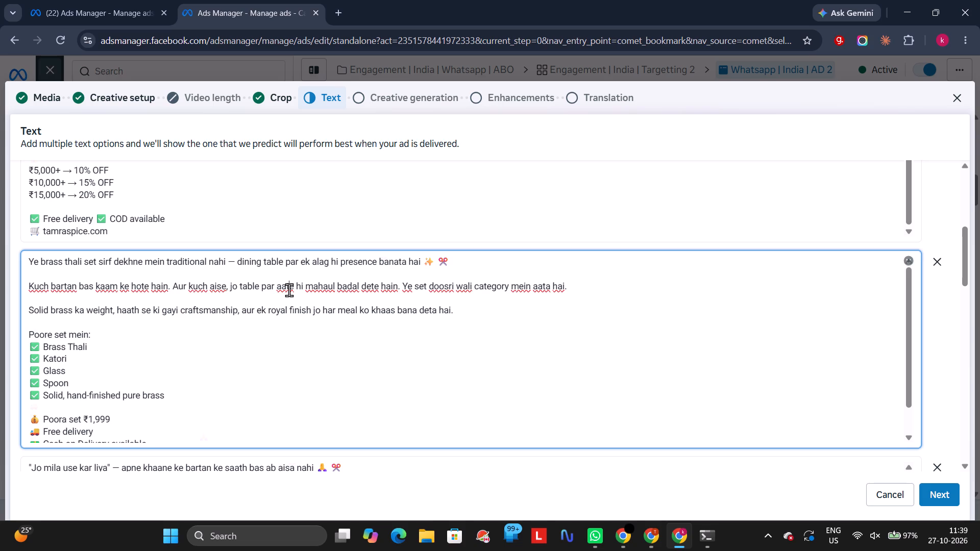
key(ctrl+a)
key(ctrl+v)
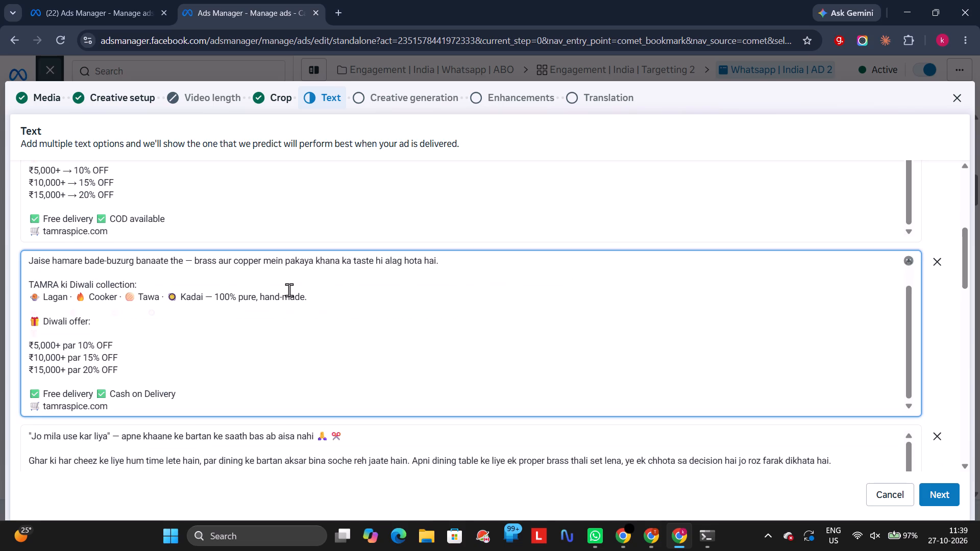
click(13, 329)
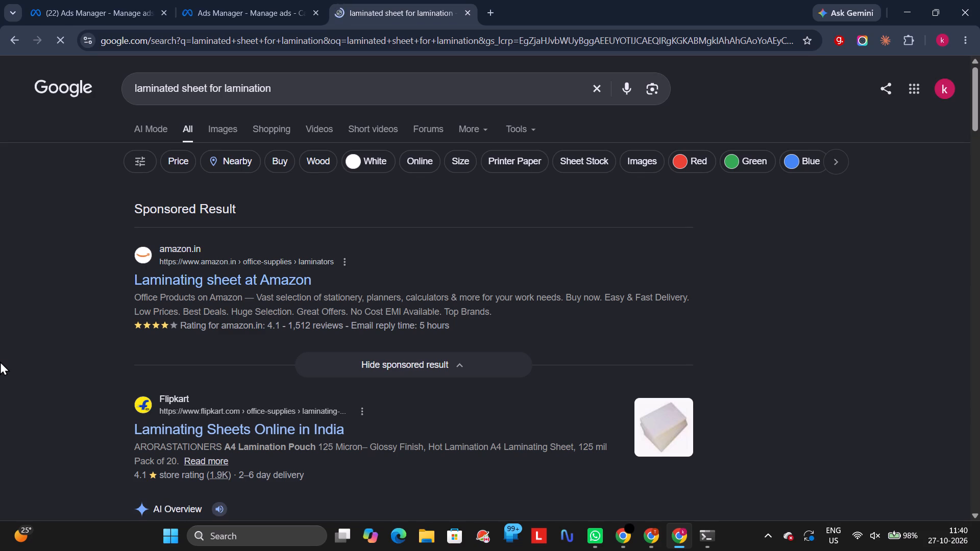
scroll(0, 361, down, 5)
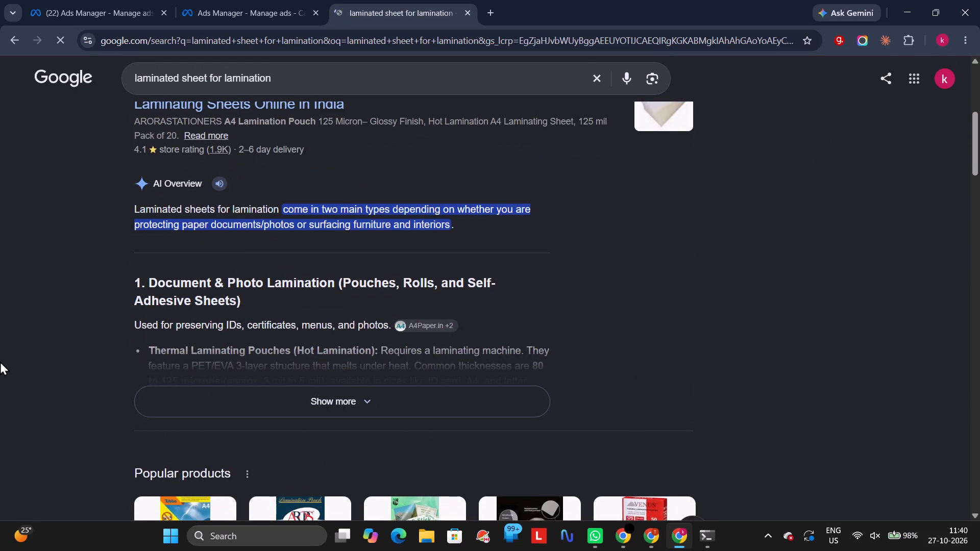
scroll(0, 361, down, 3)
scroll(0, 361, up, 6)
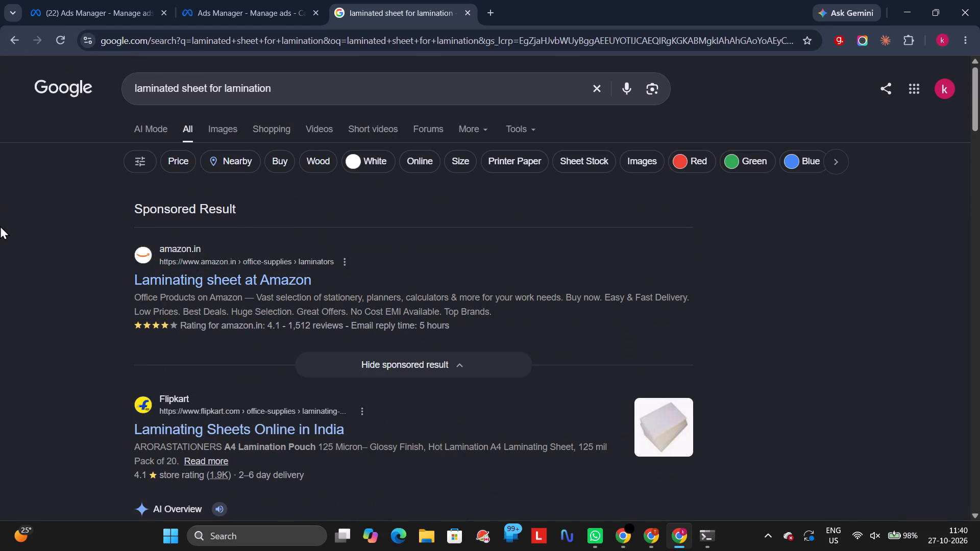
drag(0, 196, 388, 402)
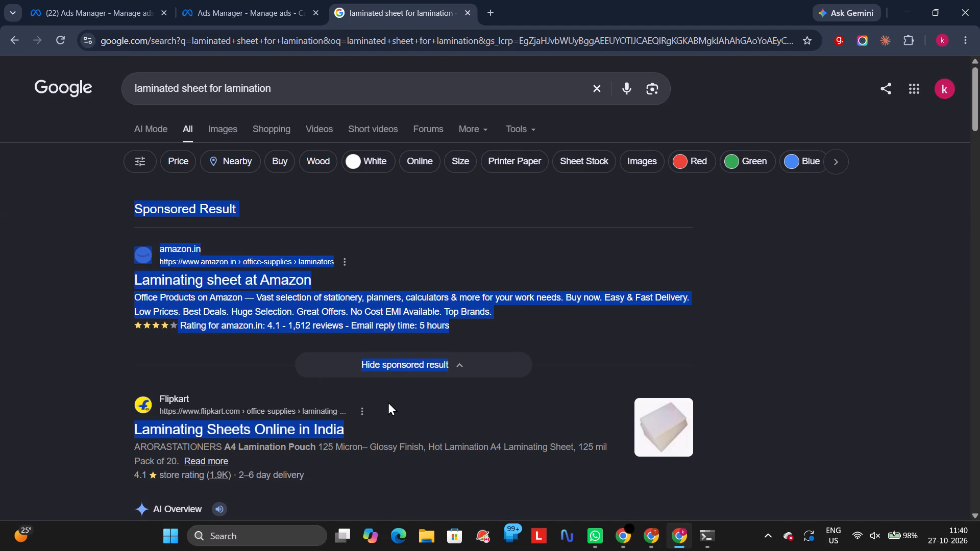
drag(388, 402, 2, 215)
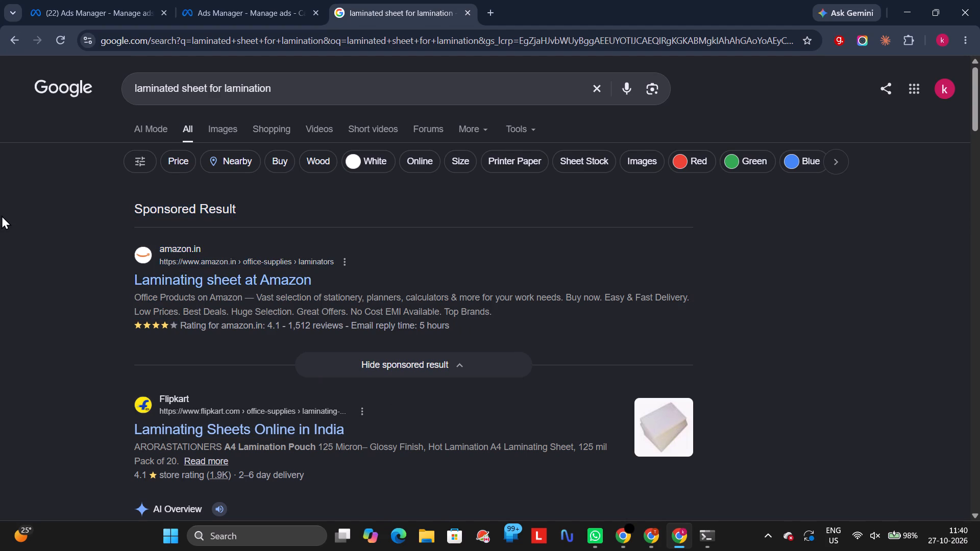
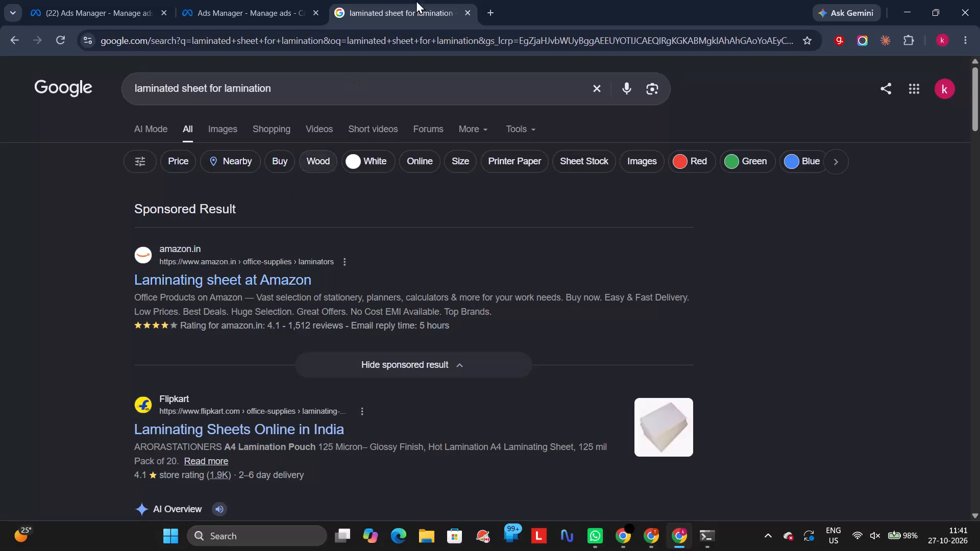
Close the Google search results for laminated sheets.
click(471, 12)
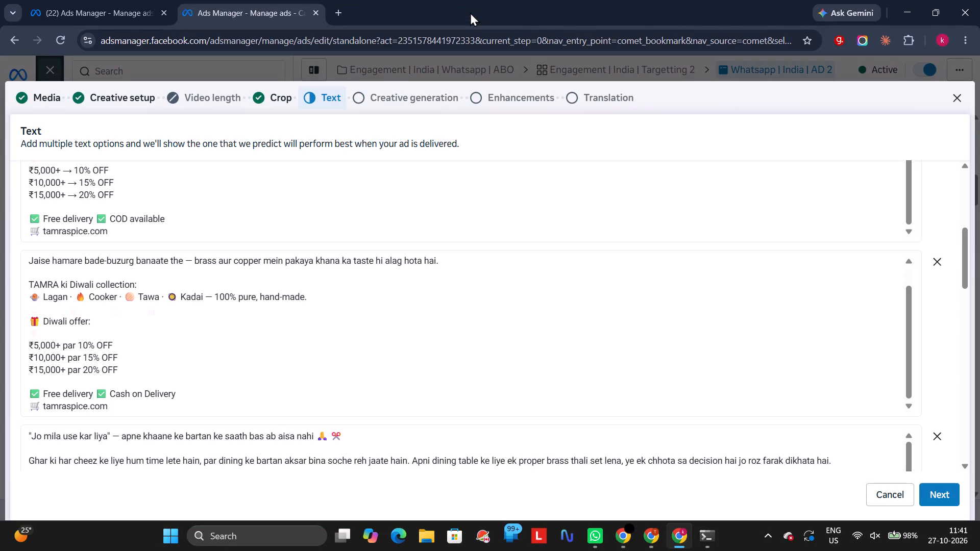
Replace the WhatsApp ad's fourth primary text with Sales AD 2's fourth one, starting "Jitni badi Diwali shopping".
click(98, 0)
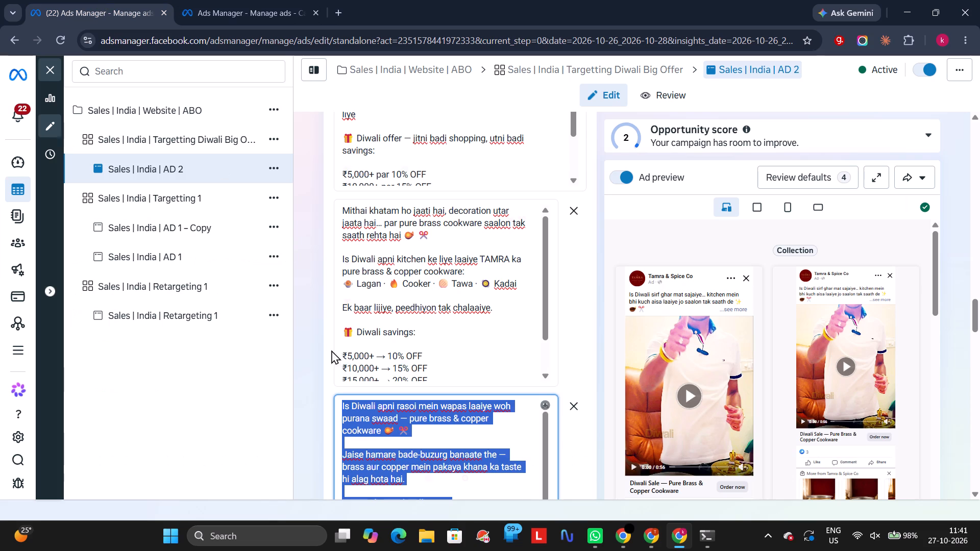
scroll(323, 389, down, 5)
click(377, 378)
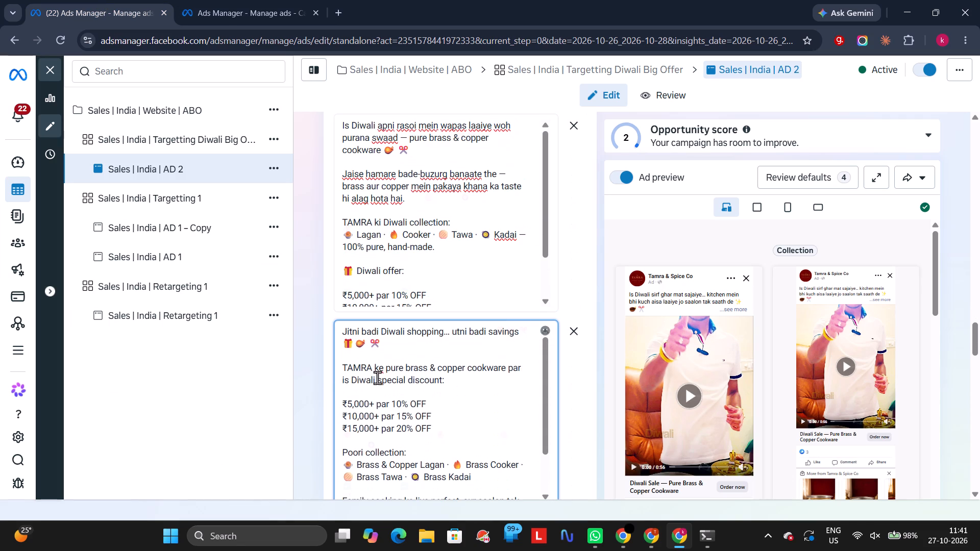
key(ctrl+a)
key(ctrl+c)
click(292, 0)
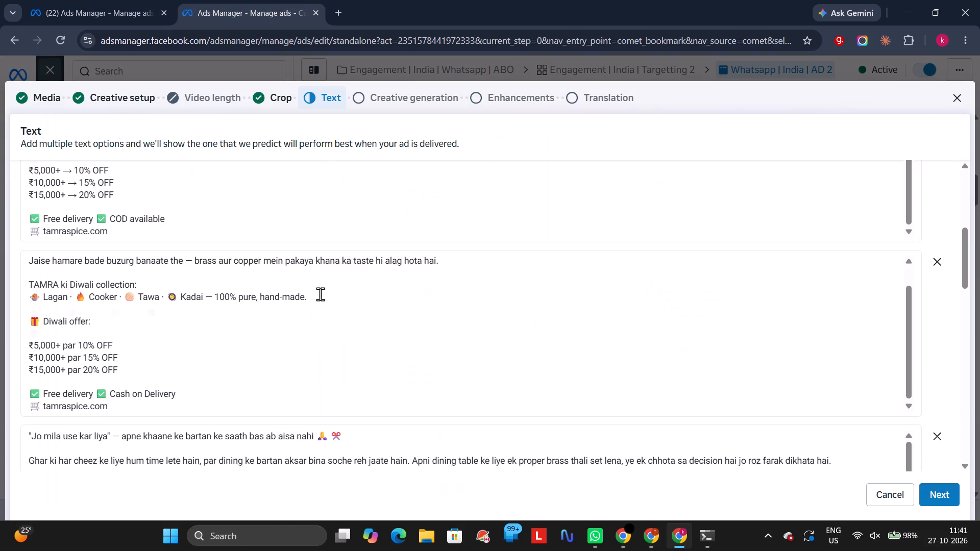
scroll(320, 298, down, 4)
scroll(923, 335, down, 7)
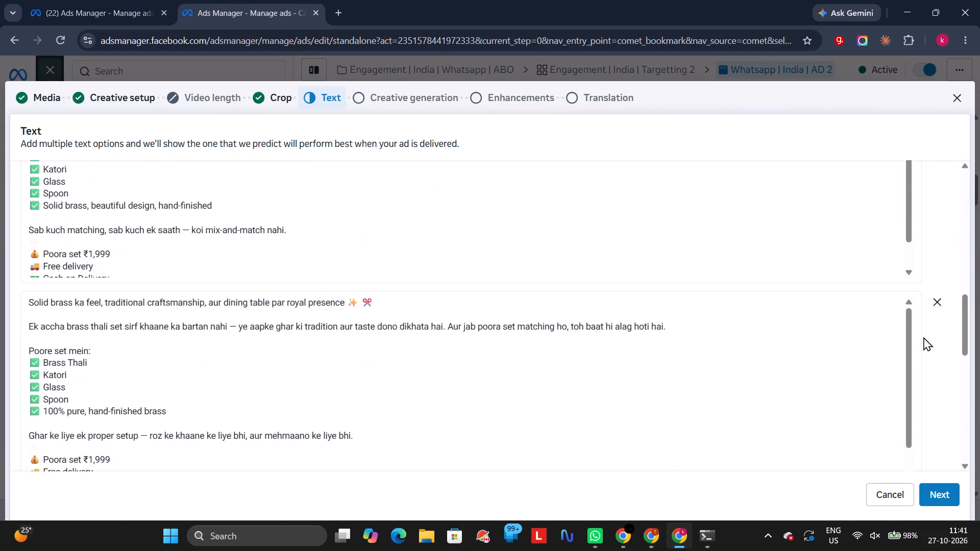
scroll(923, 337, up, 11)
scroll(923, 337, down, 3)
scroll(864, 363, down, 1)
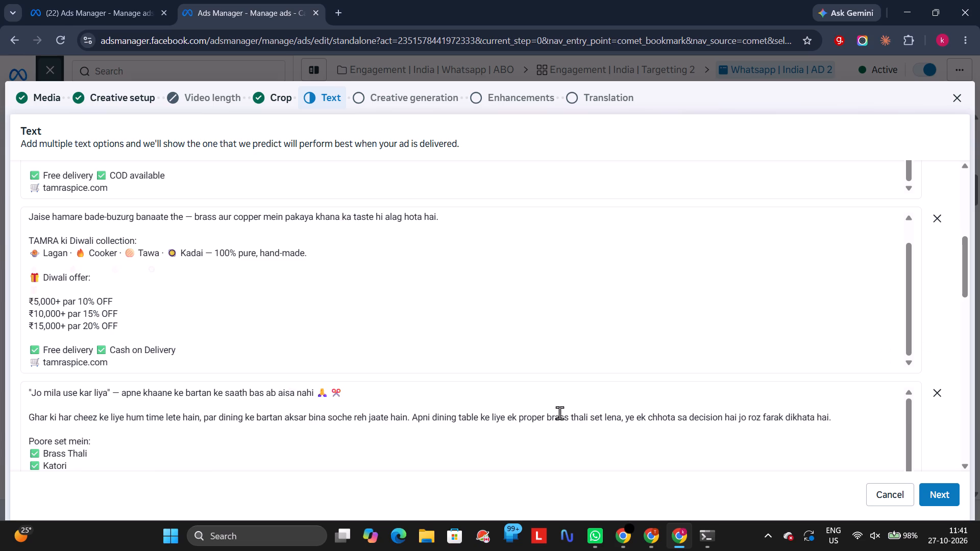
scroll(487, 412, down, 1)
click(380, 418)
key(ctrl+a)
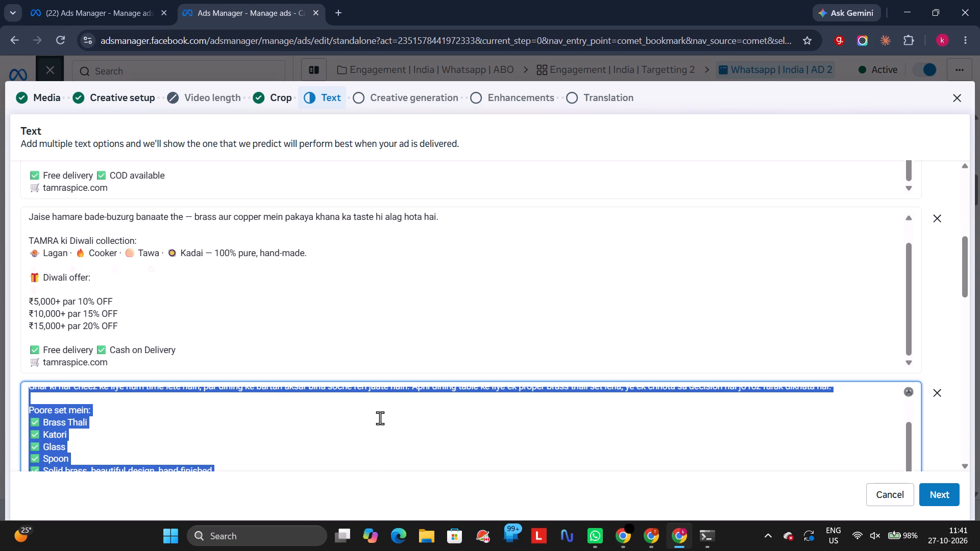
key(ctrl+v)
Replace the WhatsApp ad's fifth primary text with Sales AD 2's fifth one, starting "Is Diwali apne ghar ko dijiye".
click(188, 0)
click(29, 0)
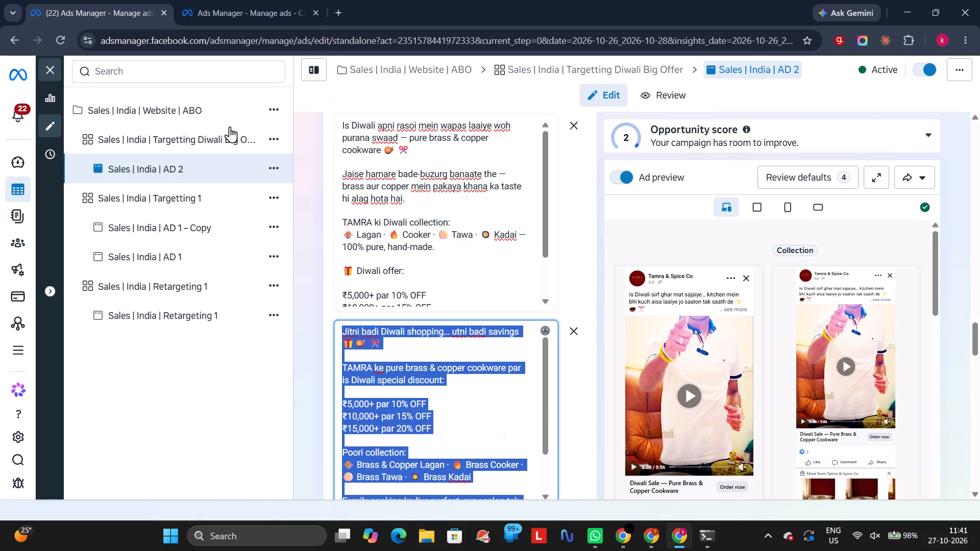
scroll(320, 344, down, 4)
click(431, 300)
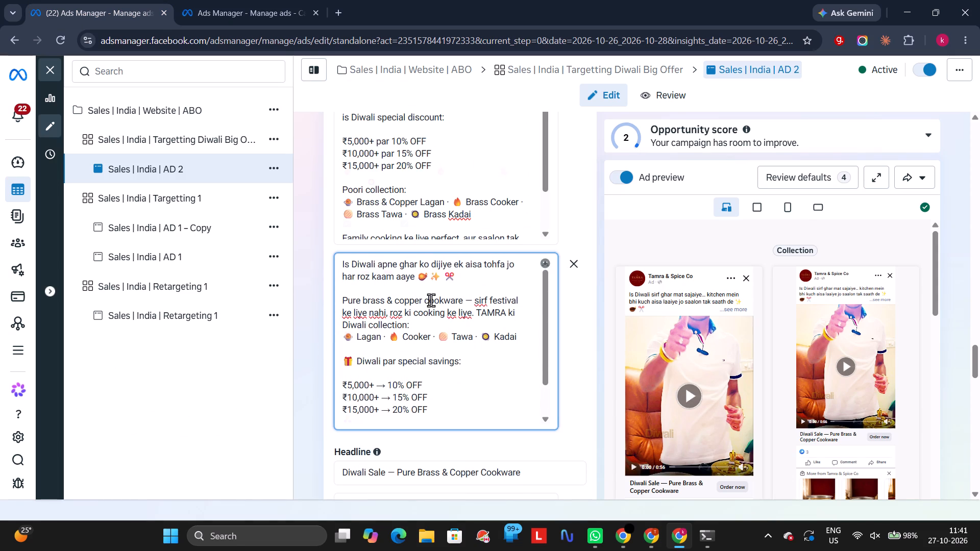
key(ctrl+a)
key(ctrl+c)
click(257, 0)
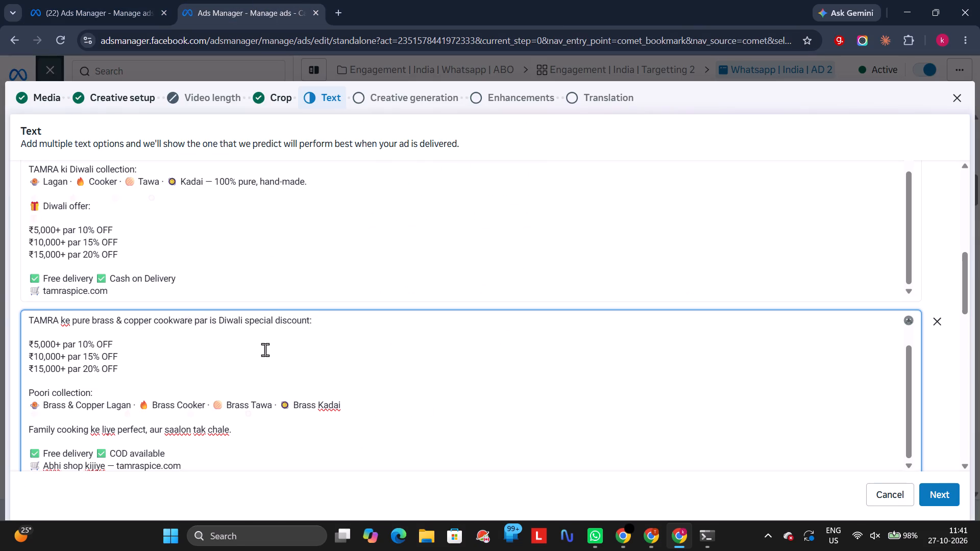
scroll(15, 295, down, 4)
scroll(59, 283, down, 1)
click(59, 283)
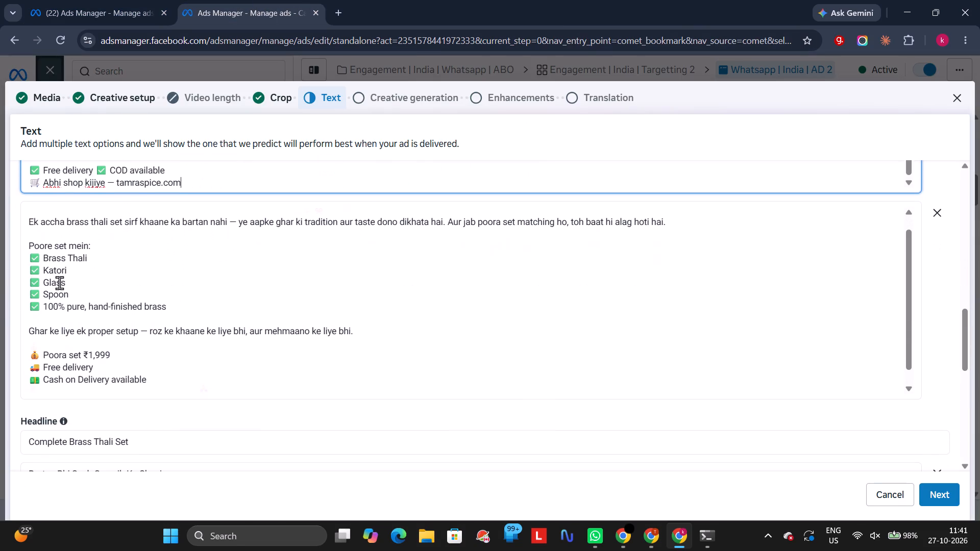
key(ctrl+a)
key(ctrl+v)
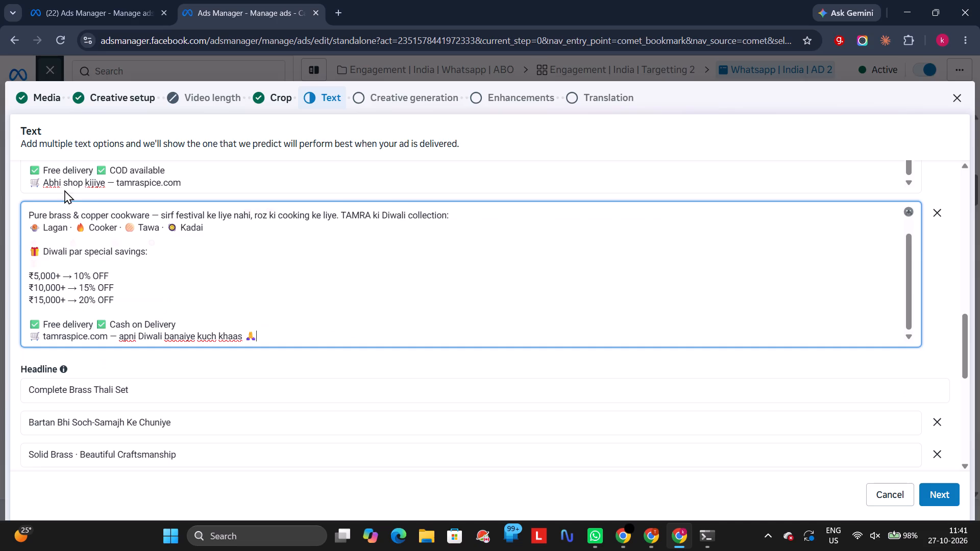
Replace the WhatsApp ad's first headline with Sales AD 2's first one, "Diwali Sale — Pure Brass & Copper Cookware".
click(163, 0)
scroll(316, 400, down, 5)
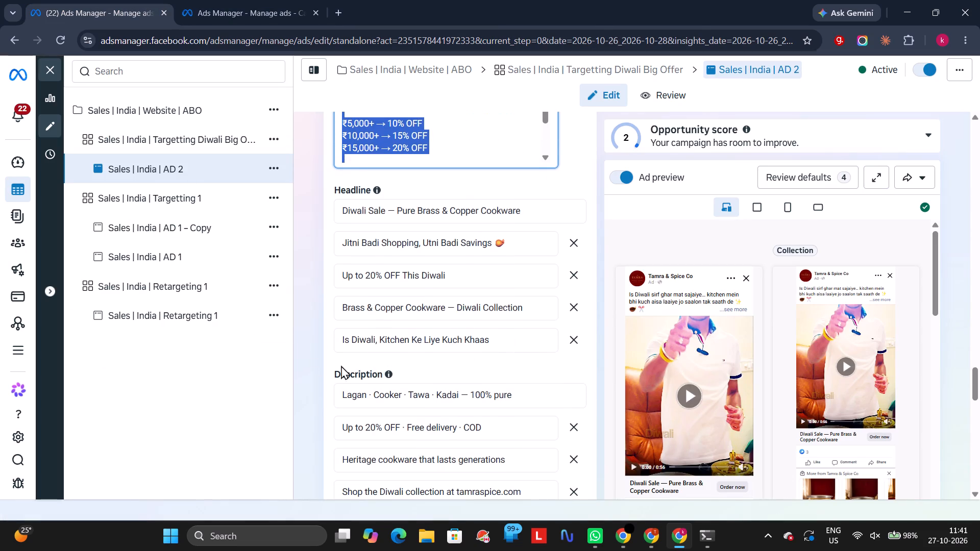
click(433, 216)
key(ctrl+a)
key(ctrl+c)
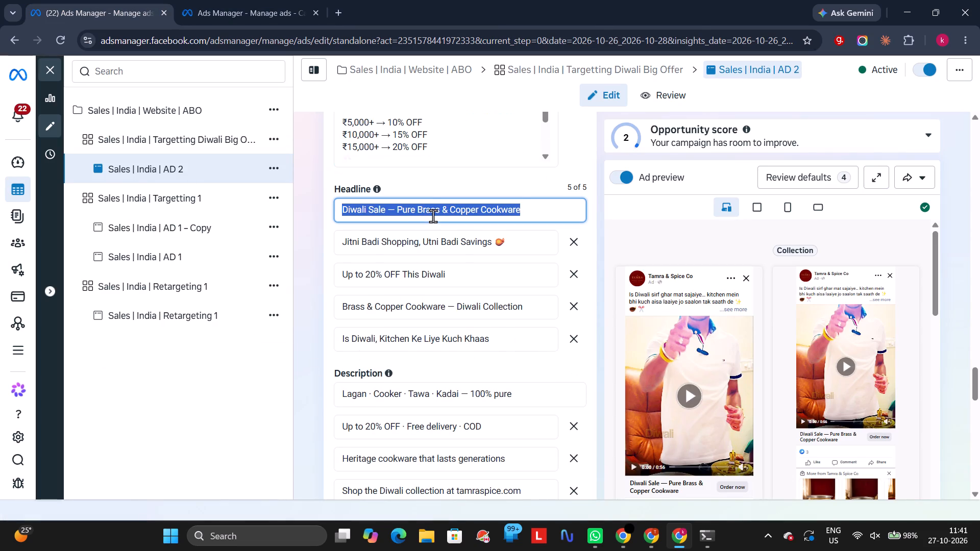
click(253, 0)
triple_click(178, 386)
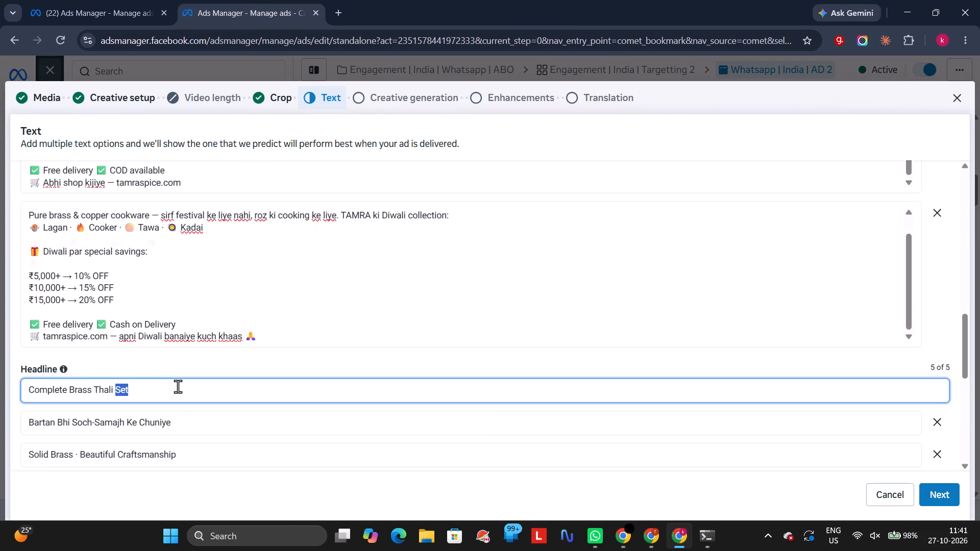
key(ctrl+v)
Replace the WhatsApp ad's second headline with Sales AD 2's second one, "Jitni Badi Shopping, Utni Badi Savings" including its emoji.
click(18, 0)
click(78, 0)
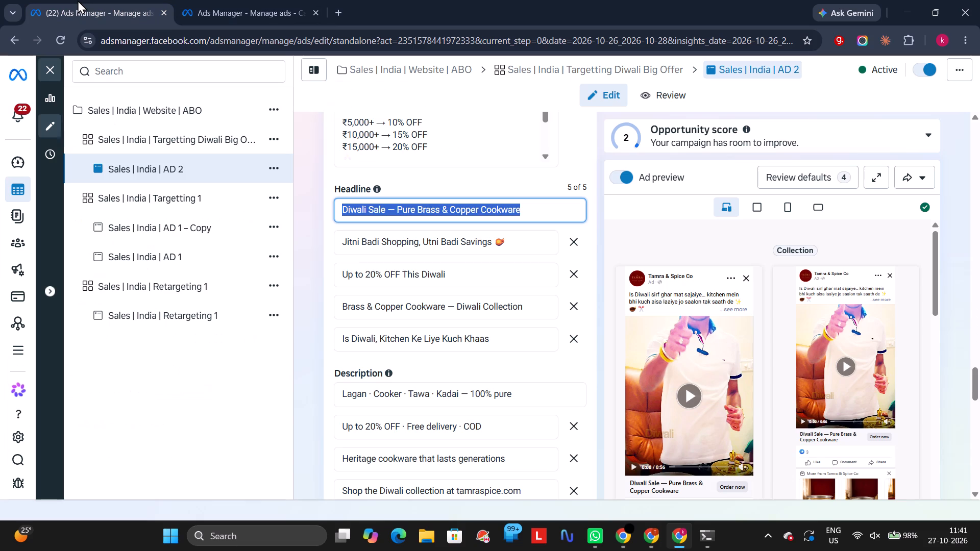
click(509, 252)
triple_click(509, 243)
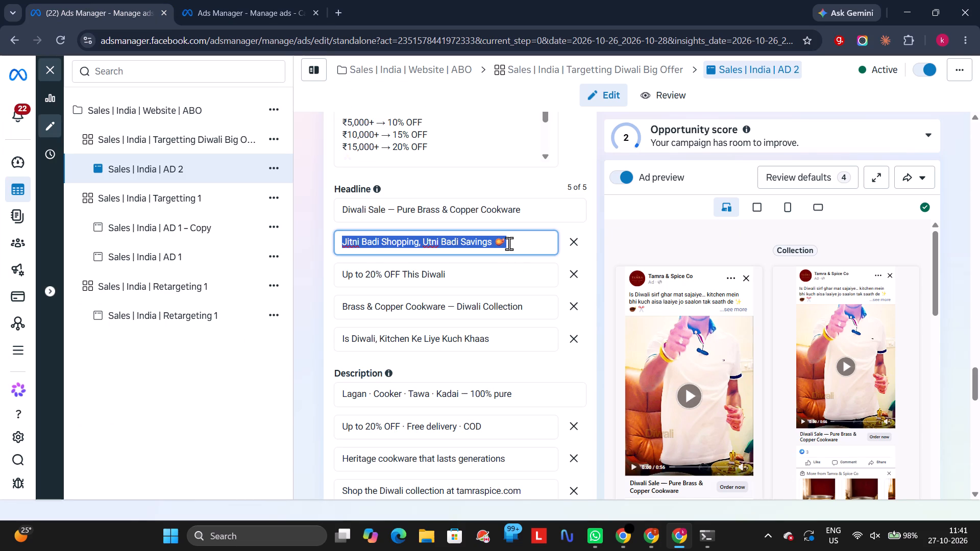
key(ctrl+c)
click(264, 0)
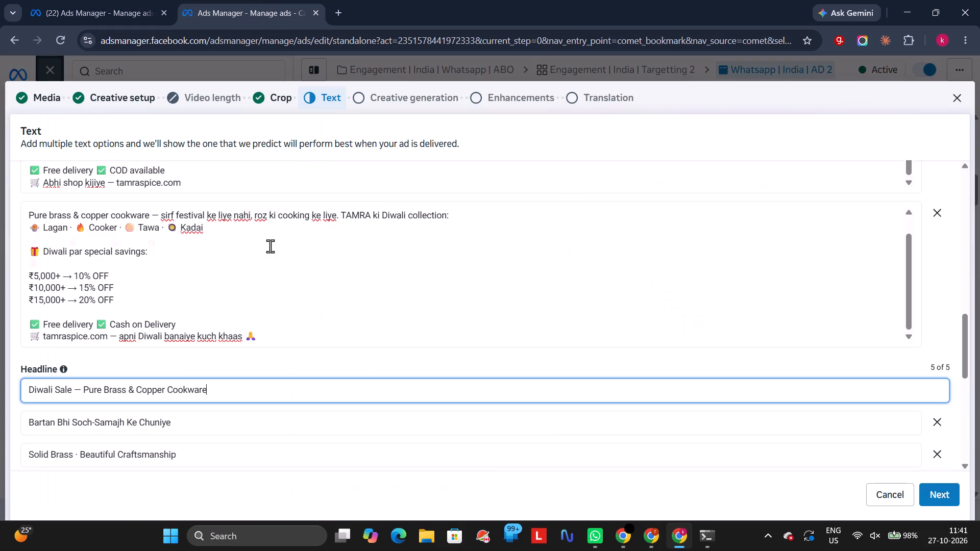
triple_click(125, 420)
key(ctrl+v)
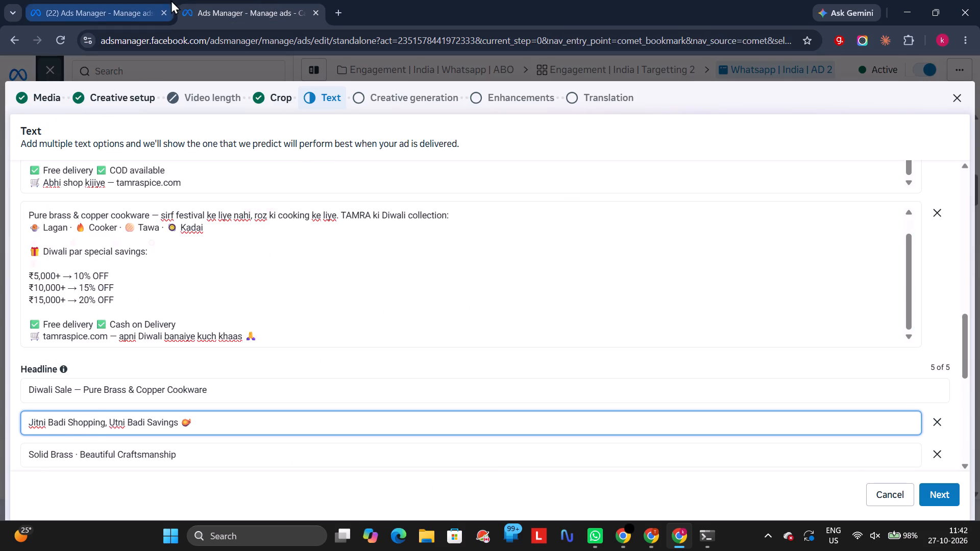
Replace the WhatsApp ad's third headline with Sales AD 2's fourth one, "Brass & Copper Cookware — Diwali Collection".
click(185, 0)
click(149, 0)
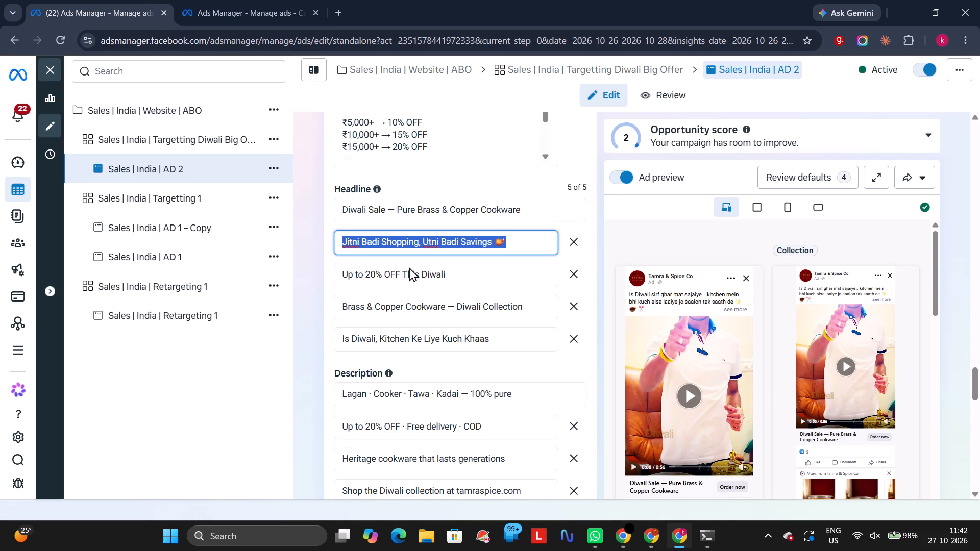
triple_click(415, 279)
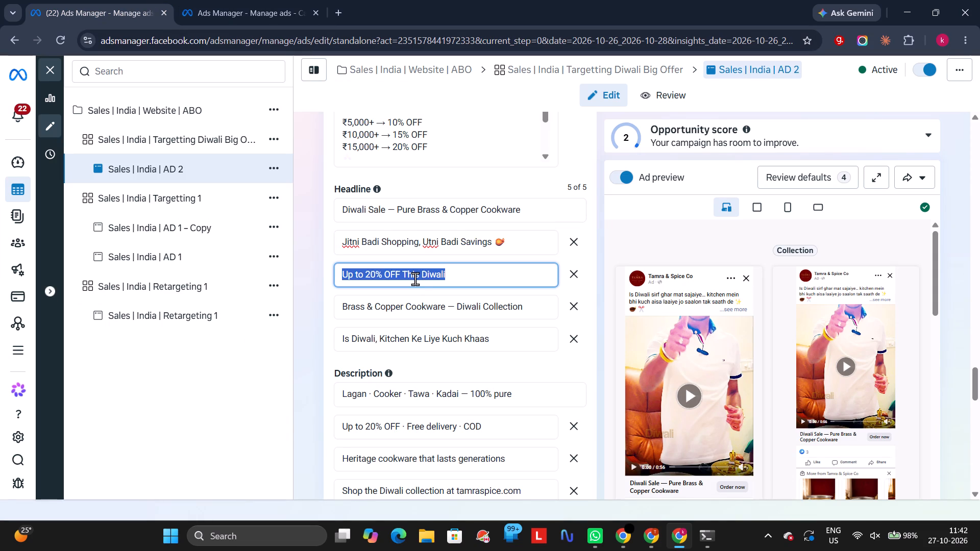
triple_click(413, 310)
key(ctrl+c)
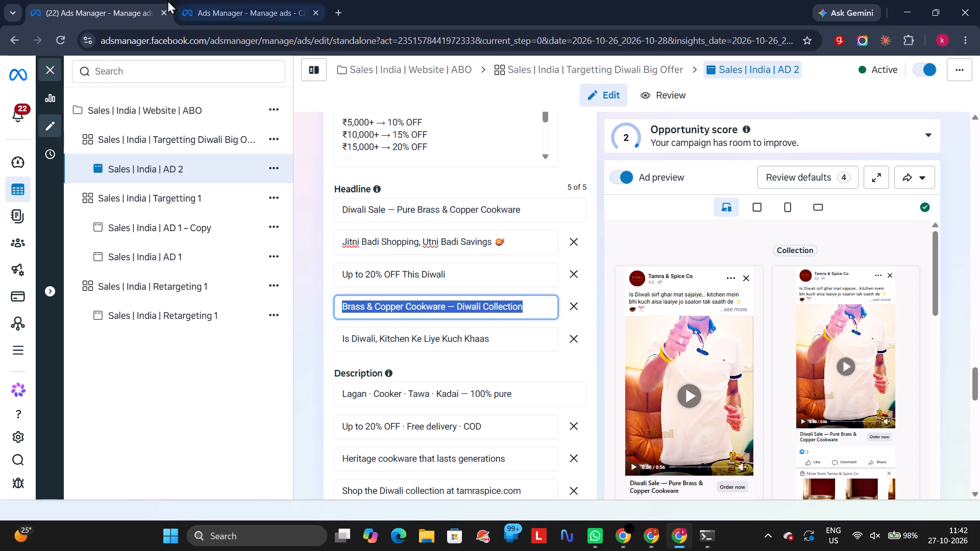
click(205, 0)
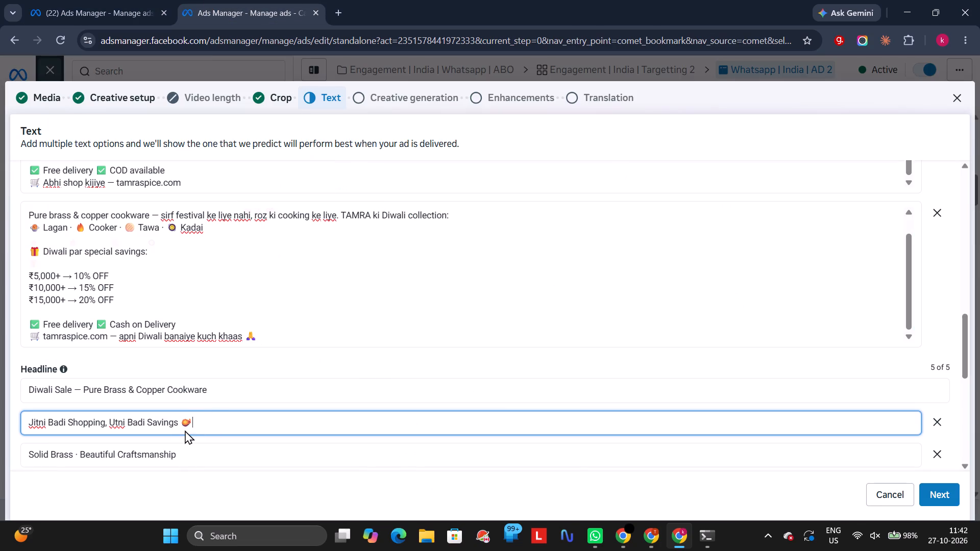
triple_click(169, 456)
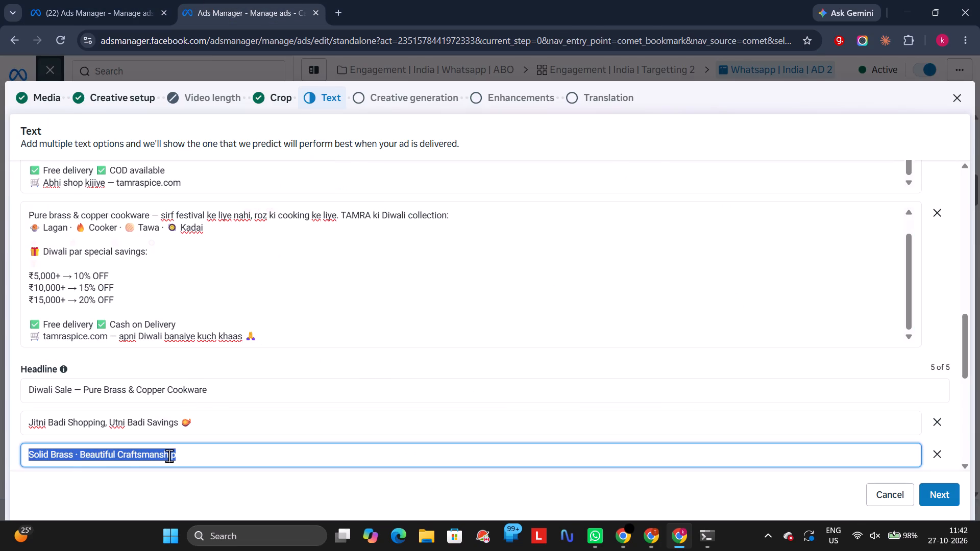
key(ctrl+v)
Replace the WhatsApp ad's fourth headline with five star emojis followed by "5 Star Brass & Copper Products".
scroll(10, 425, down, 2)
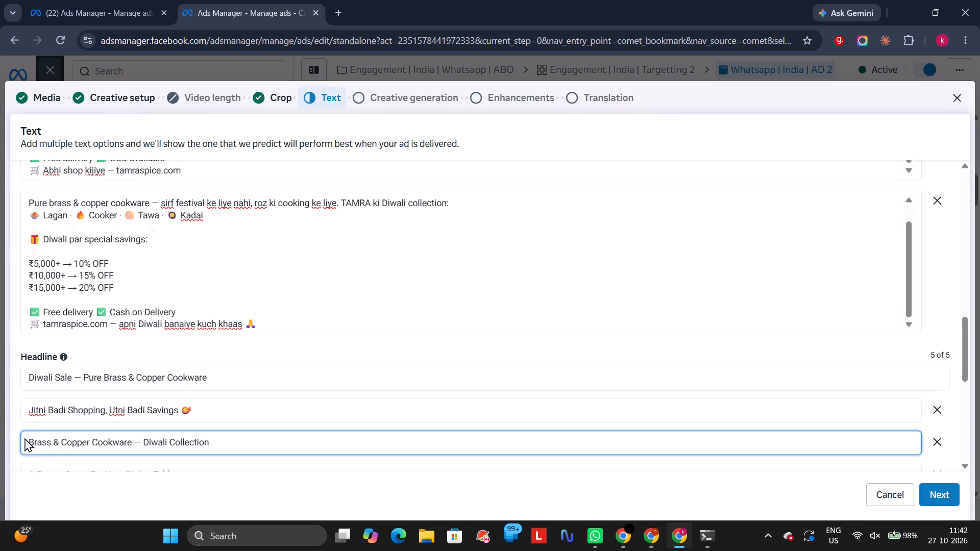
scroll(24, 438, down, 2)
triple_click(70, 385)
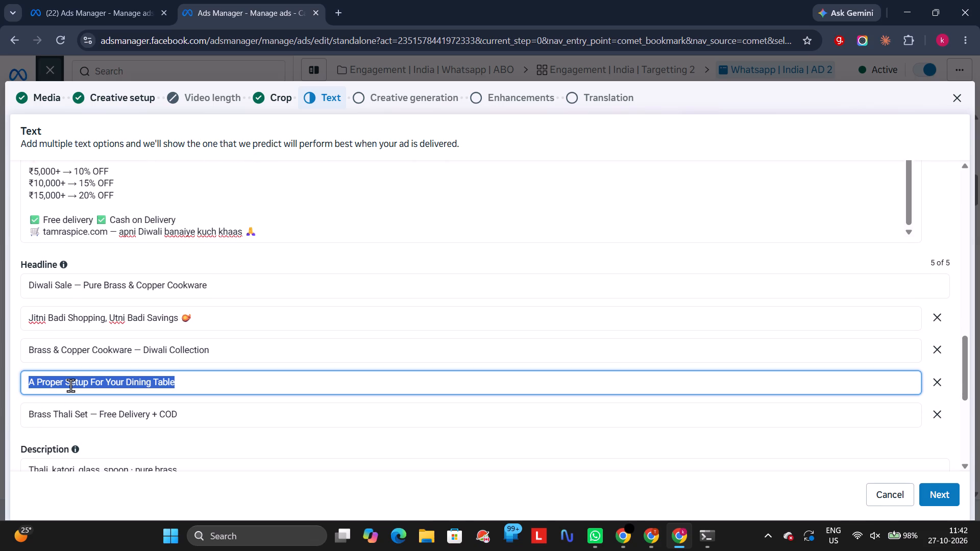
key(super+slash)
key(super+period)
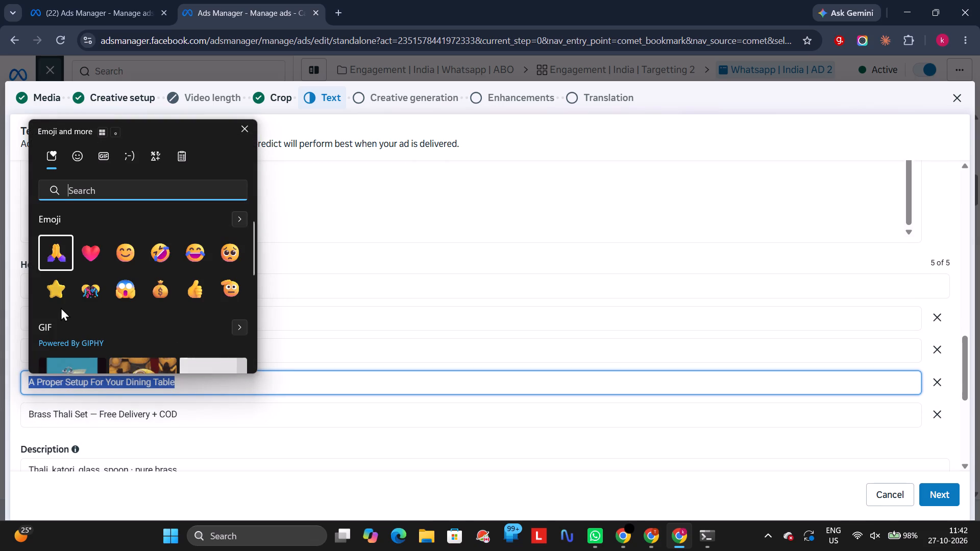
click(60, 303)
click(53, 408)
click(59, 386)
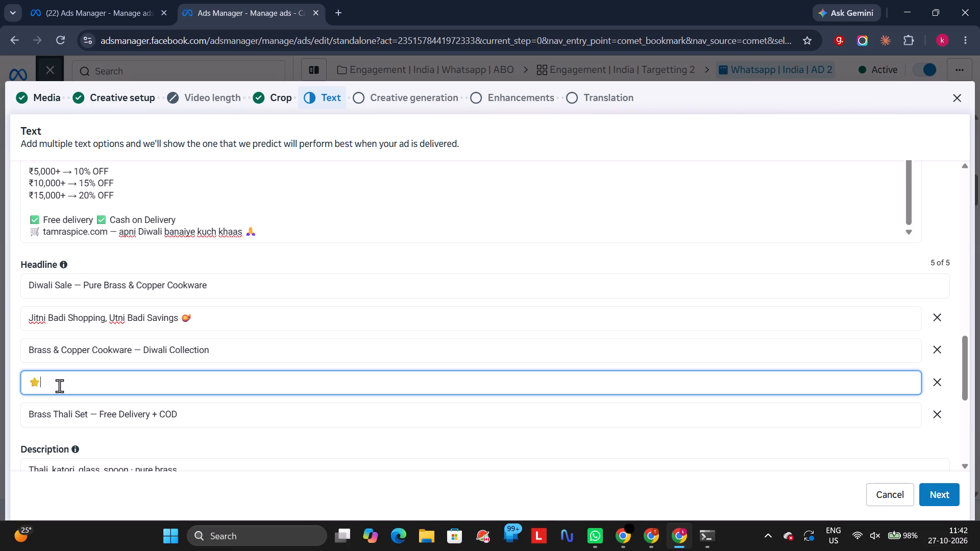
drag(53, 383, 13, 403)
key(ctrl+c)
key(ctrl+v)
key(ctrl+v)
key(ctrl+v)
key(ctrl+v)
key(ctrl+v)
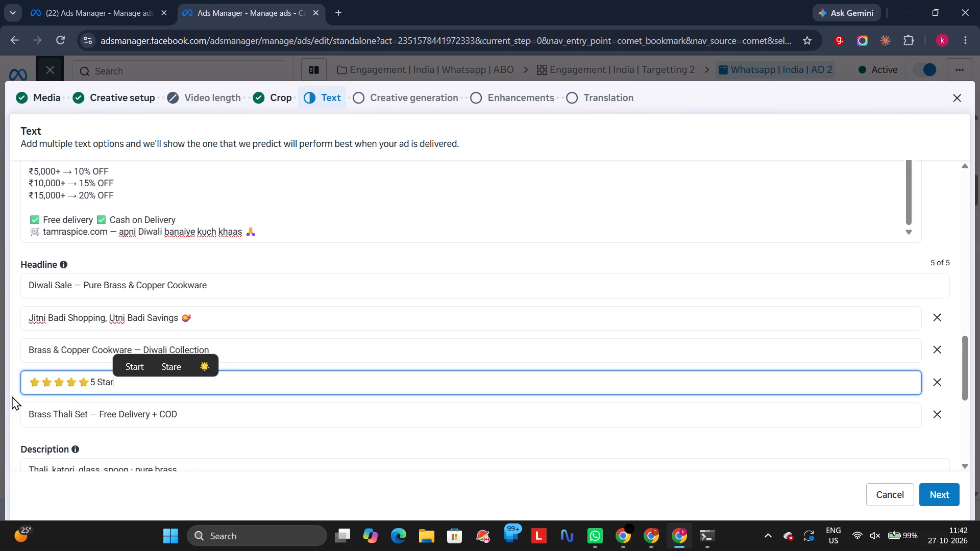
key(space)
text(rass)
key(space)
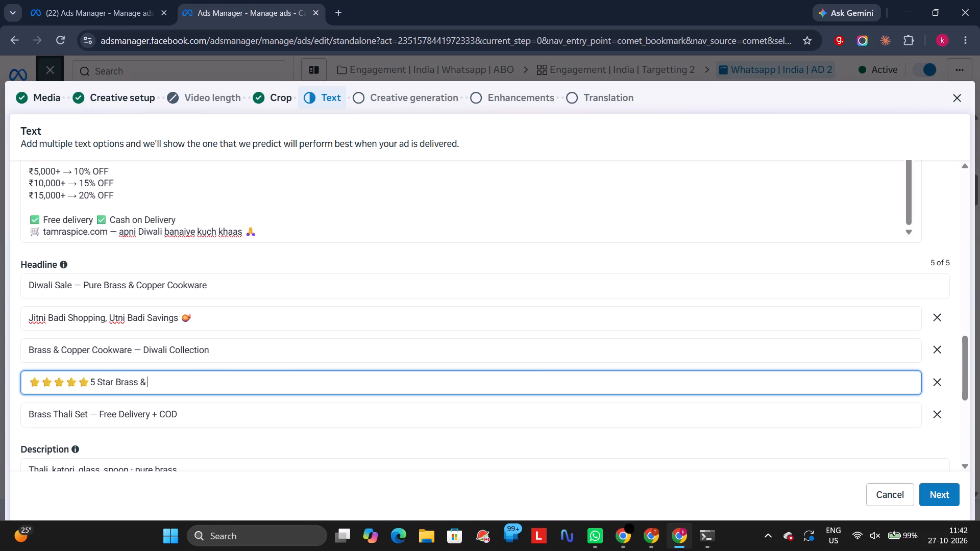
text(opper)
key(space)
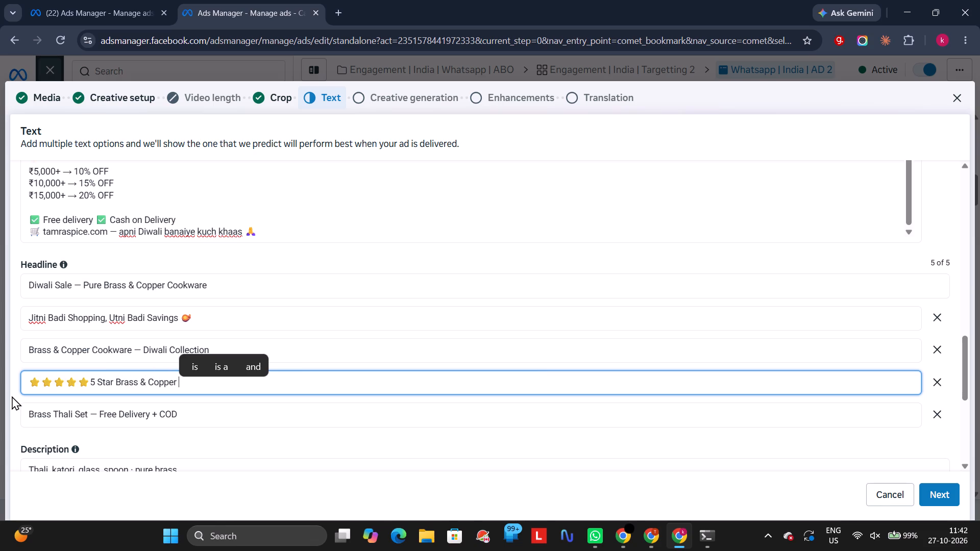
text(roducts)
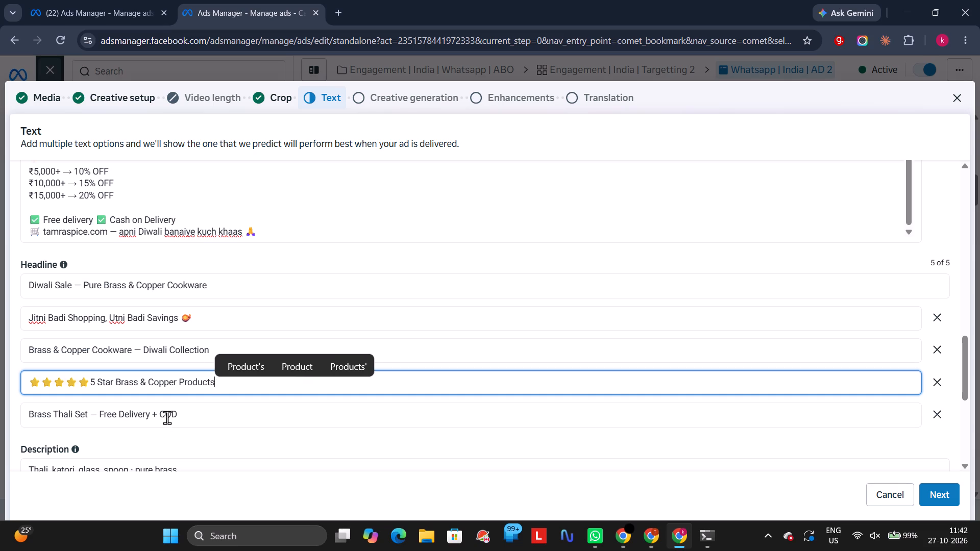
Remove the WhatsApp ad's fifth headline option and copy Sales AD 2's second description, "Up to 20% OFF · Free delivery · COD".
click(167, 417)
triple_click(167, 417)
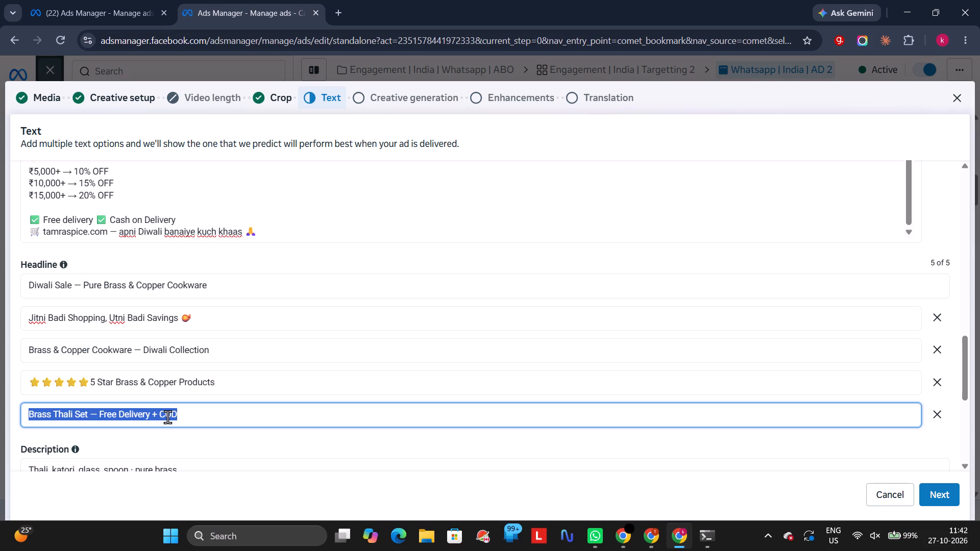
key(BackSpace)
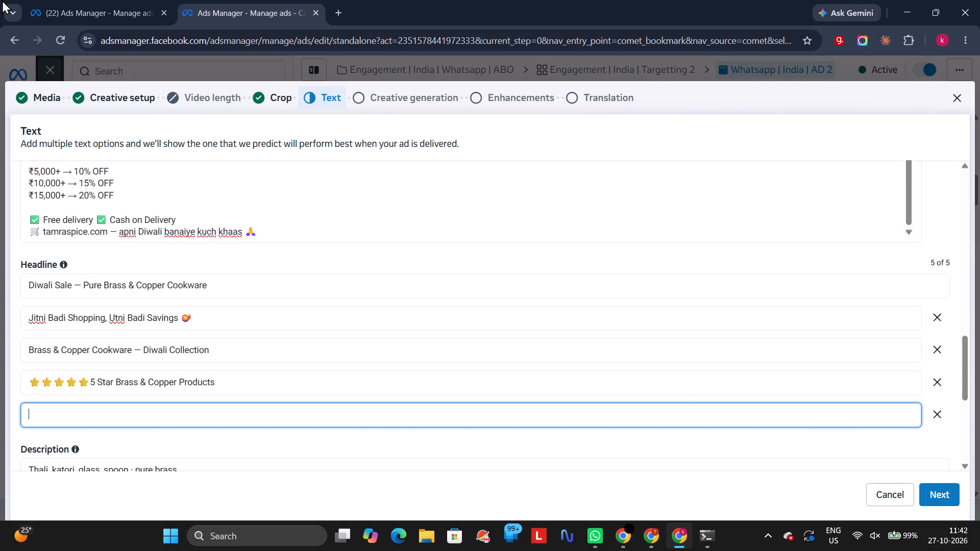
click(60, 0)
scroll(295, 360, down, 1)
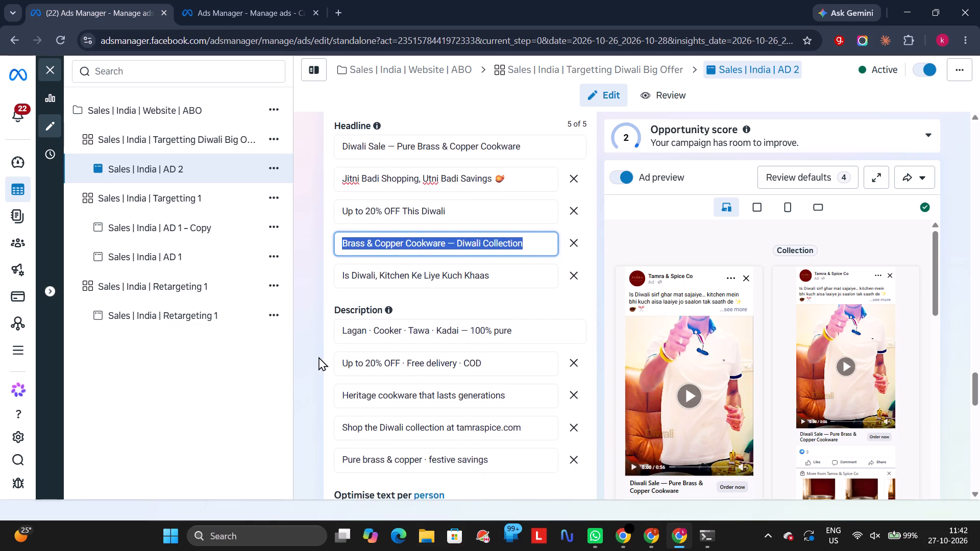
scroll(332, 368, down, 1)
triple_click(423, 313)
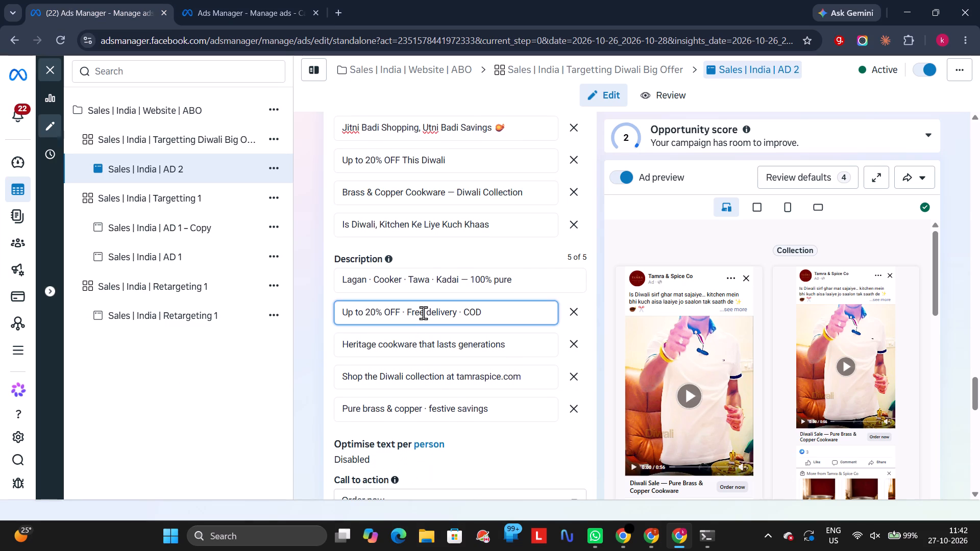
key(ctrl+c)
click(193, 0)
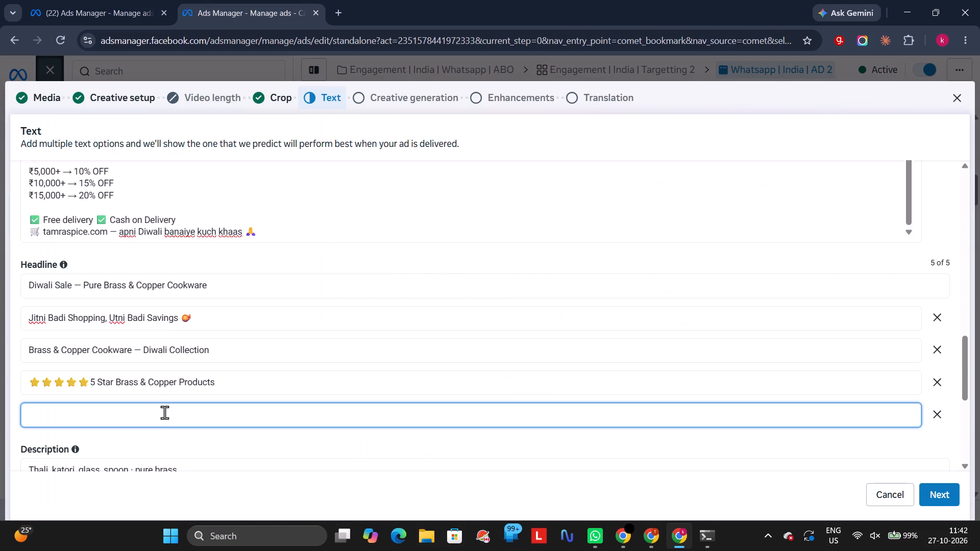
click(162, 434)
scroll(162, 434, down, 3)
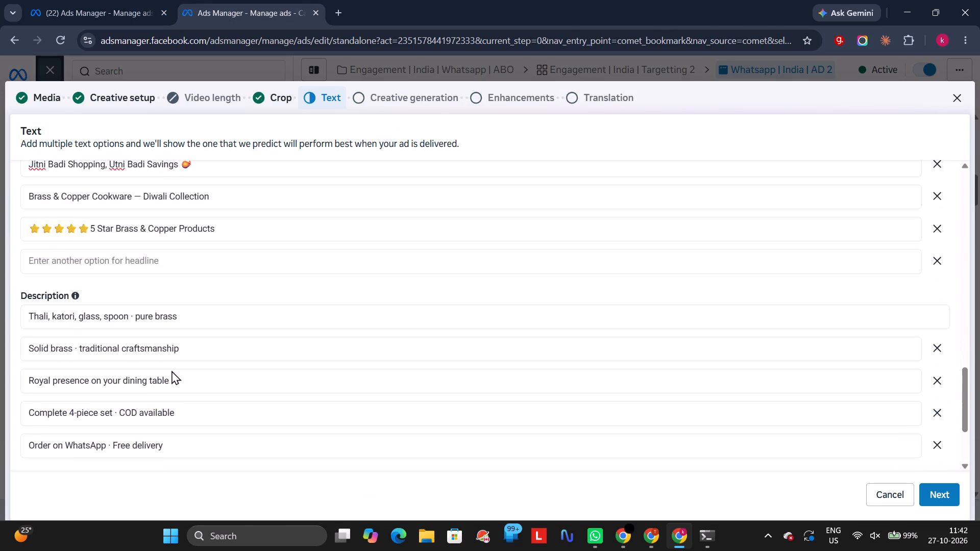
click(942, 264)
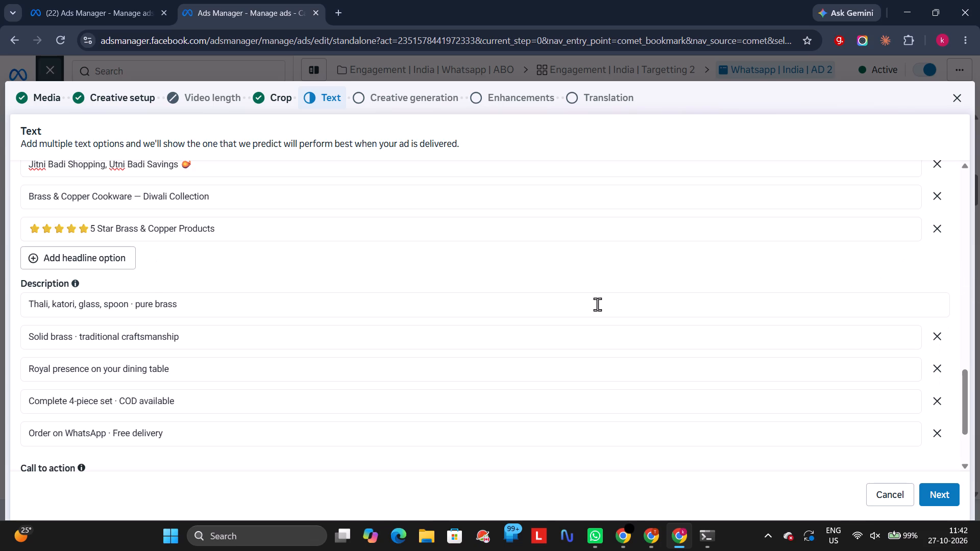
Replace the WhatsApp ad's first description with the copied "Up to 20% OFF · Free delivery · COD".
triple_click(229, 308)
key(ctrl+v)
Copy Sales AD 2's fourth description, "Shop the Diwali collection at tamraspice.com", and return to the WhatsApp ad.
click(124, 0)
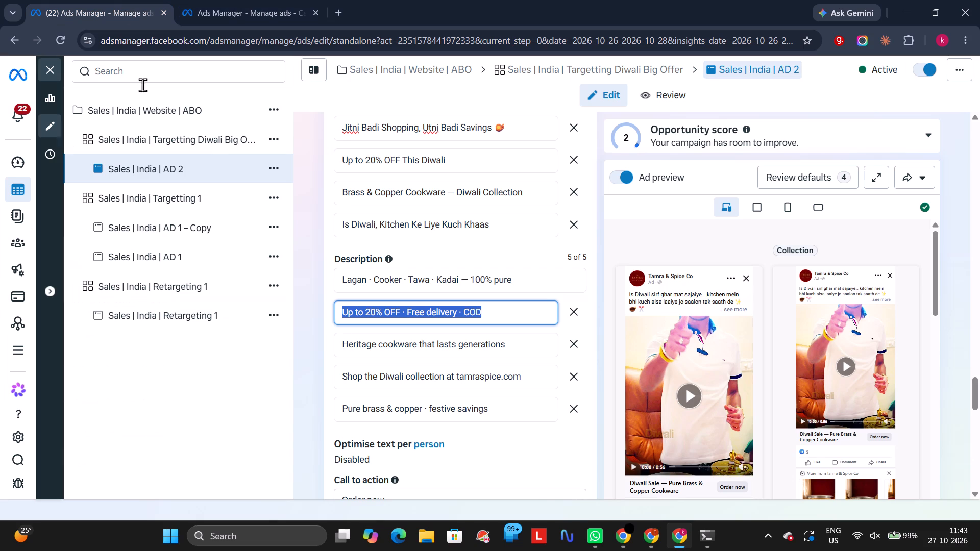
triple_click(372, 342)
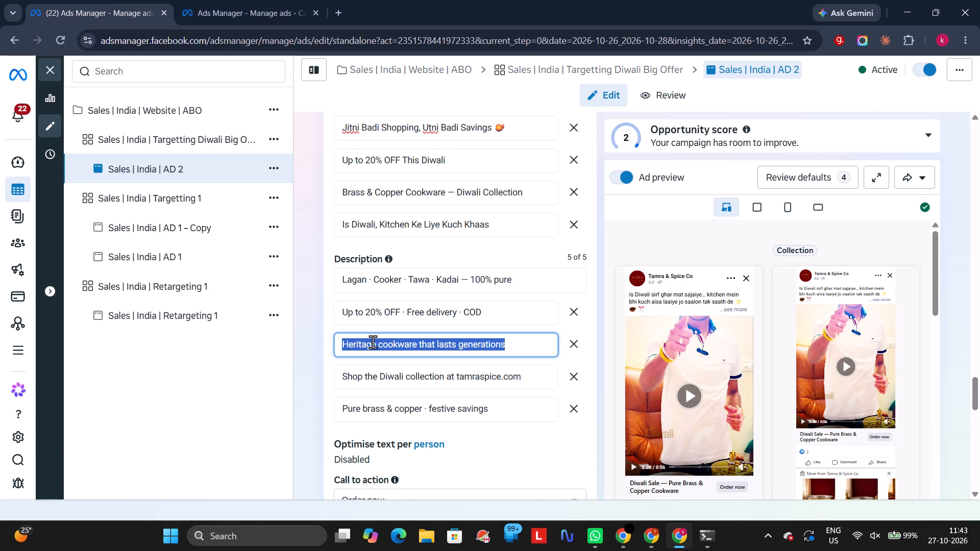
triple_click(393, 378)
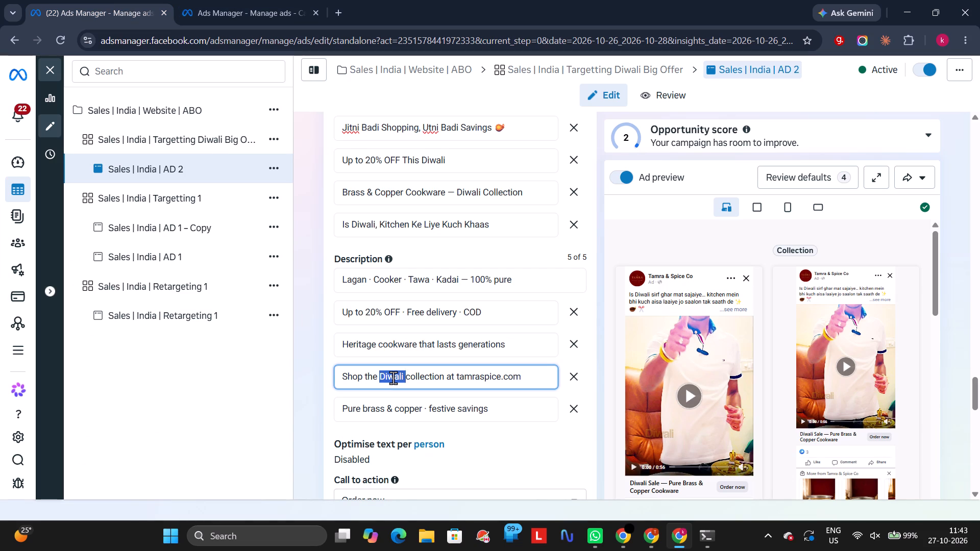
key(ctrl+c)
click(246, 0)
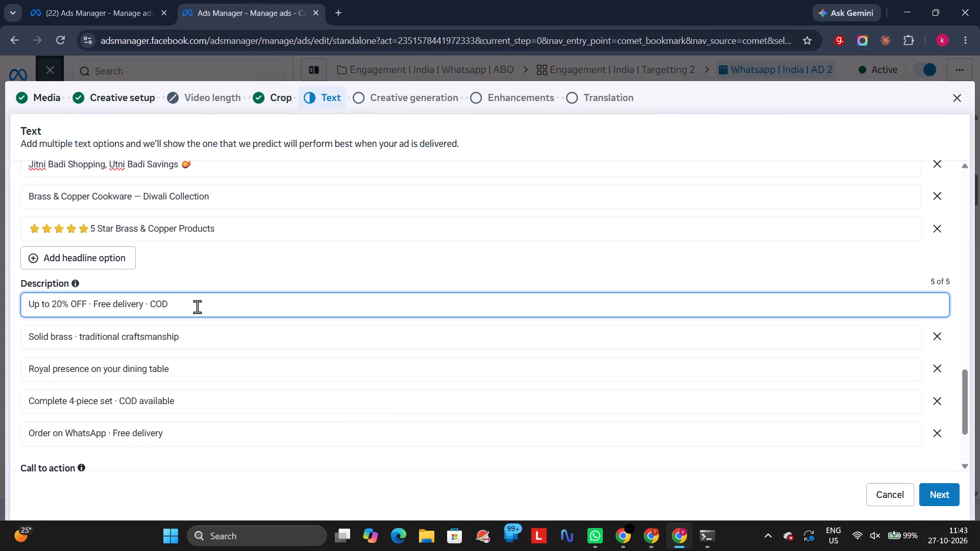
Replace the WhatsApp ad's second description with the copied "Shop the Diwali collection at tamraspice.com".
triple_click(181, 333)
key(ctrl+v)
Copy Sales AD 2's fifth description, "Pure brass & copper · festive savings", over the WhatsApp ad's third description.
click(85, 0)
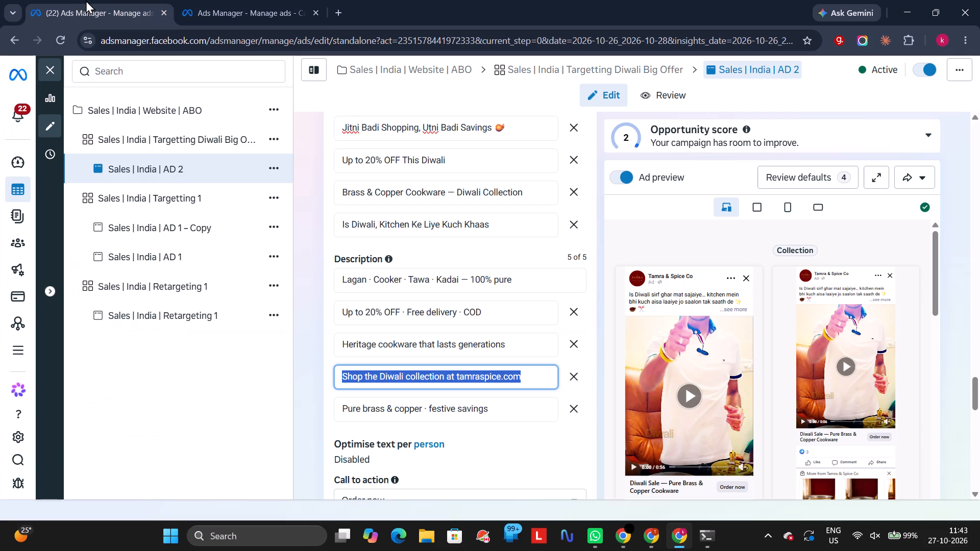
triple_click(383, 414)
key(ctrl+c)
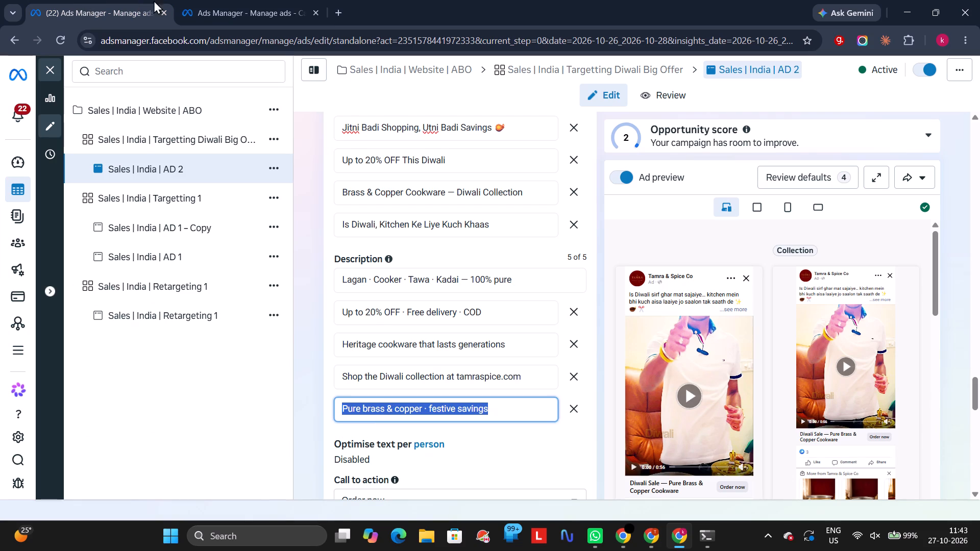
click(165, 0)
click(183, 0)
triple_click(140, 362)
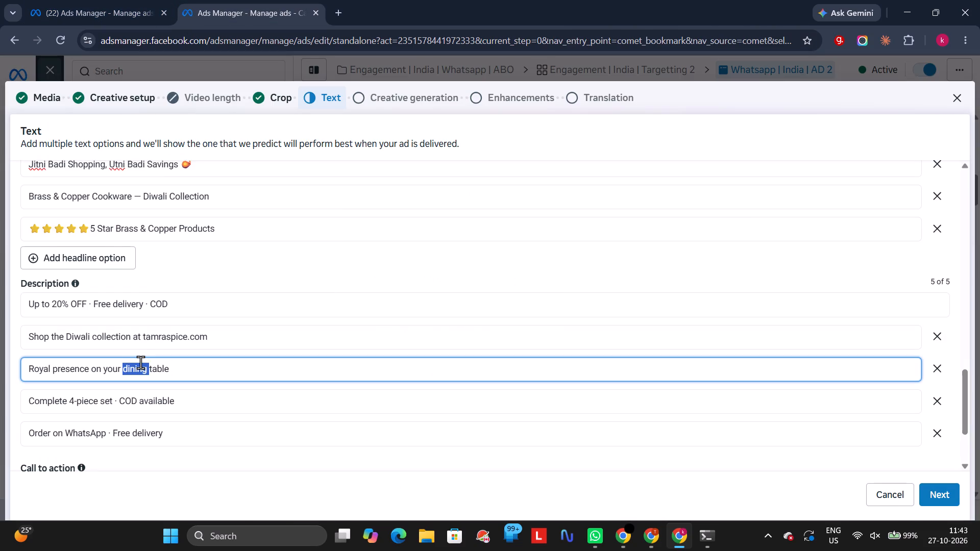
key(ctrl+v)
Clear and remove the WhatsApp ad's fourth description option, "Complete 4-piece set · COD available".
triple_click(133, 401)
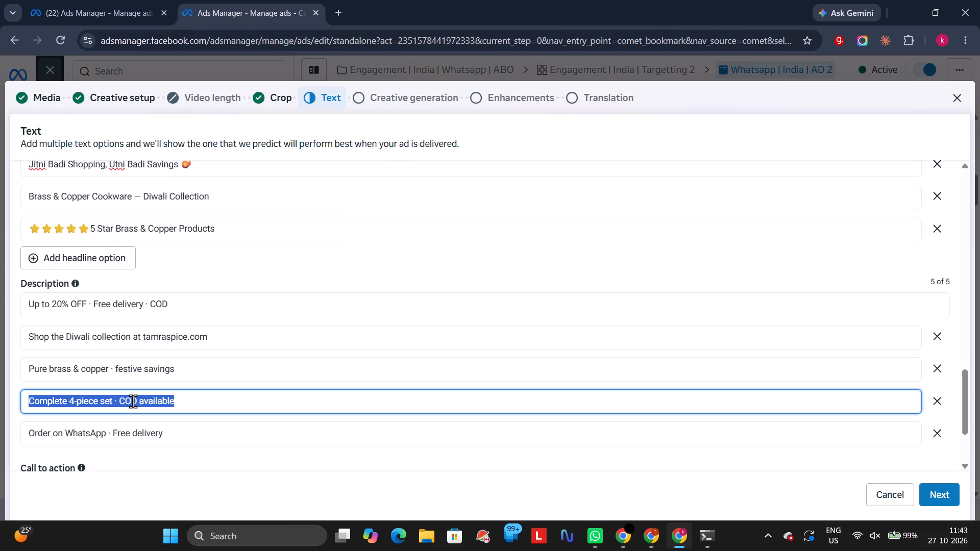
key(BackSpace)
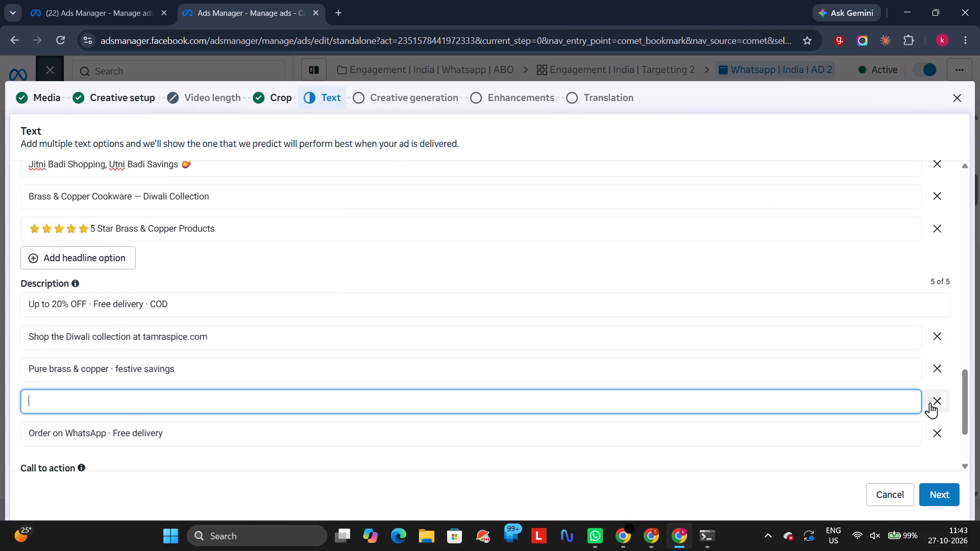
click(931, 403)
Finish the Text stage and advance past Creative generation to the Enhancements stage.
scroll(885, 437, down, 3)
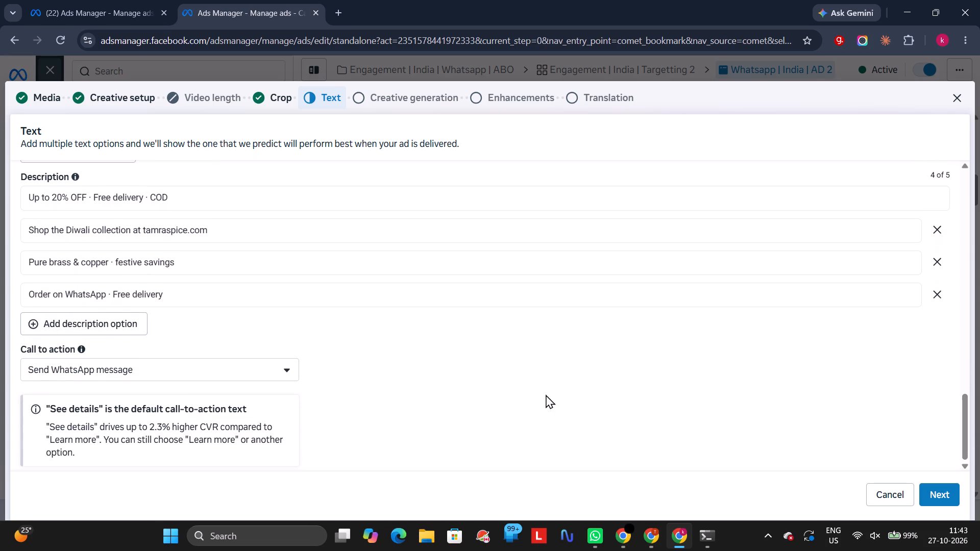
scroll(169, 373, down, 2)
click(919, 492)
click(922, 491)
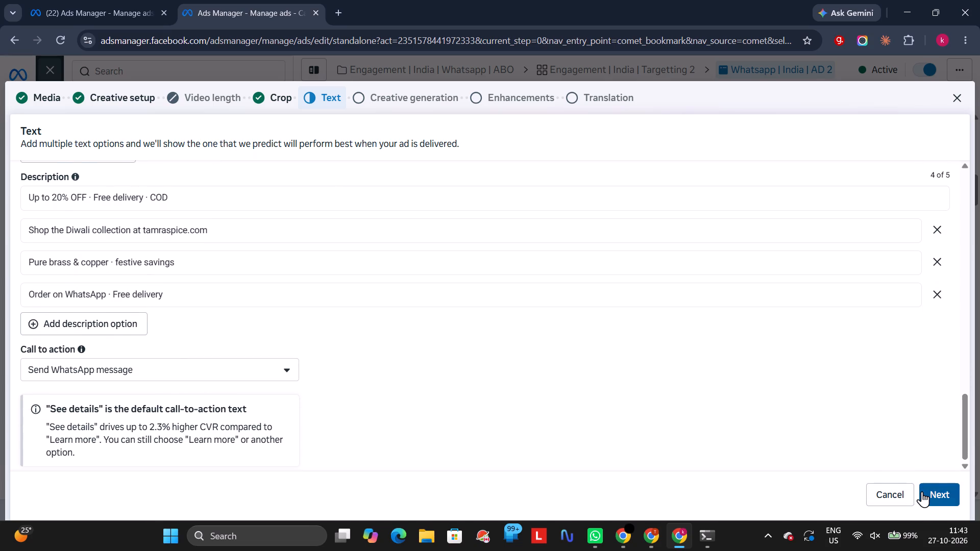
click(923, 490)
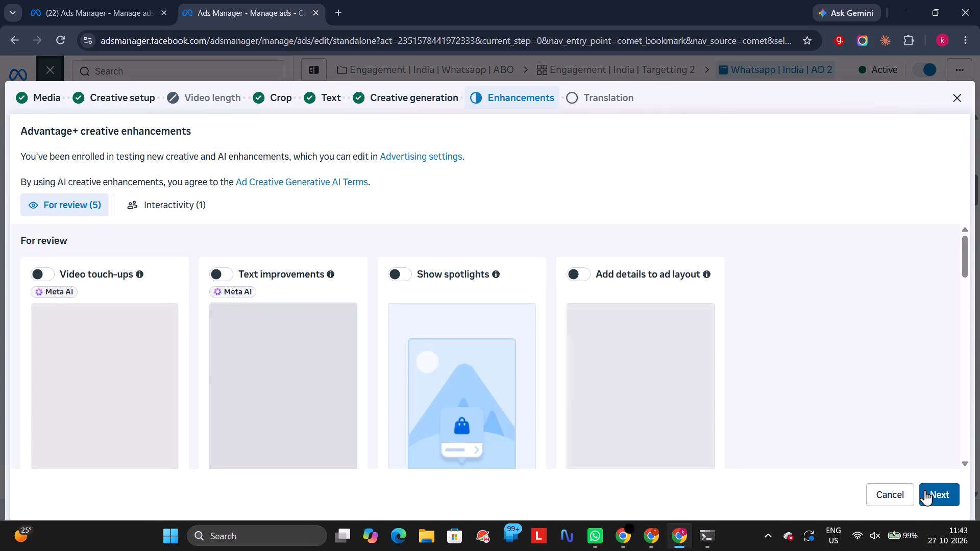
Turn off the Create sticker CTA enhancement and continue to the Translation stage.
scroll(934, 482, down, 7)
scroll(922, 406, down, 3)
scroll(922, 406, up, 2)
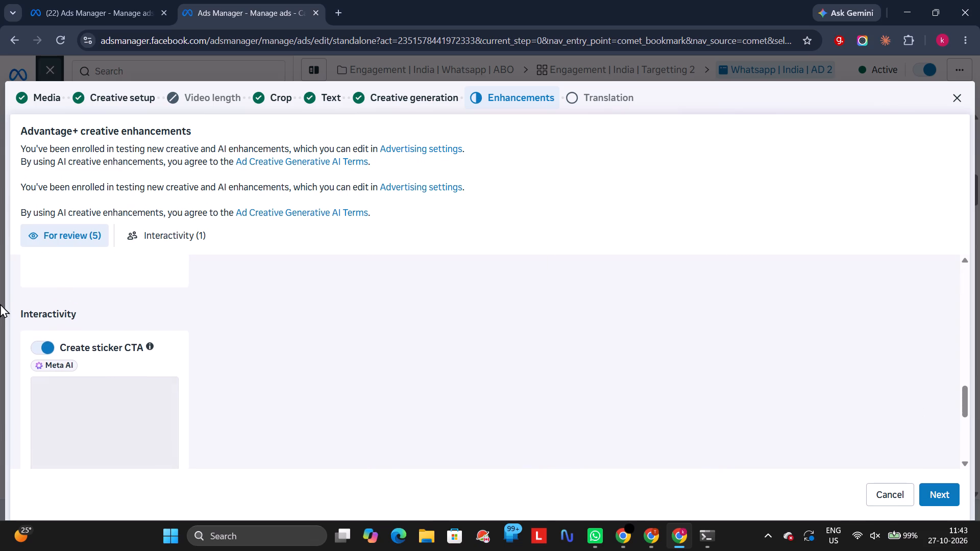
scroll(0, 304, up, 1)
click(41, 340)
scroll(335, 348, up, 5)
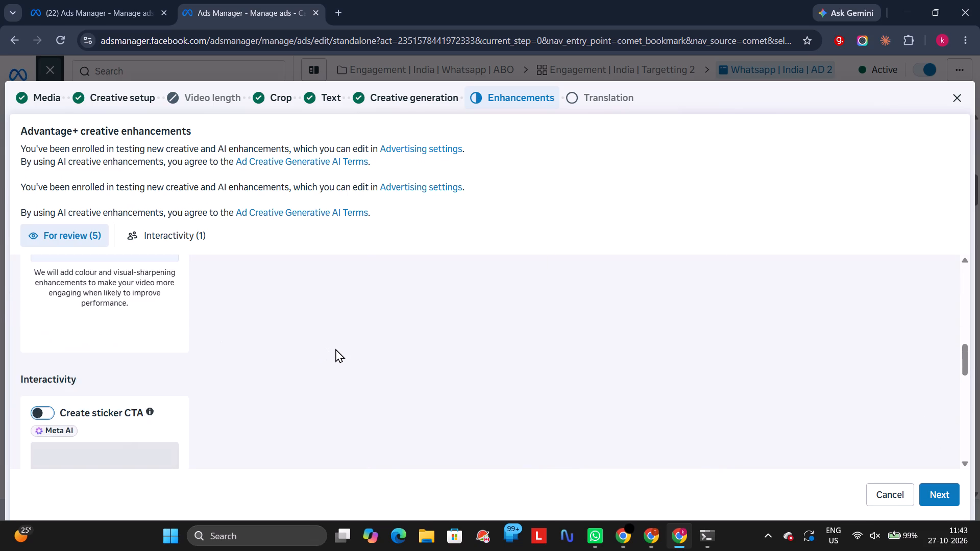
scroll(335, 348, up, 12)
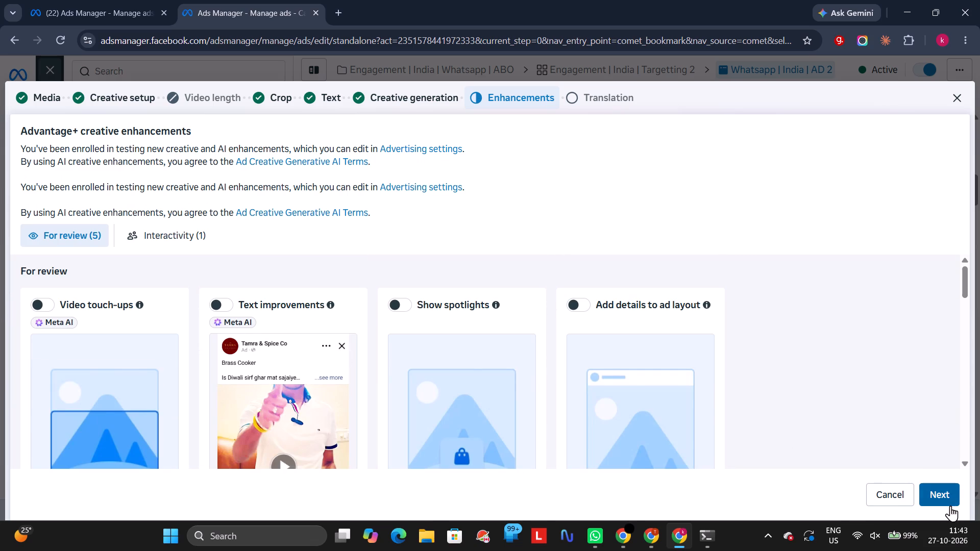
click(949, 500)
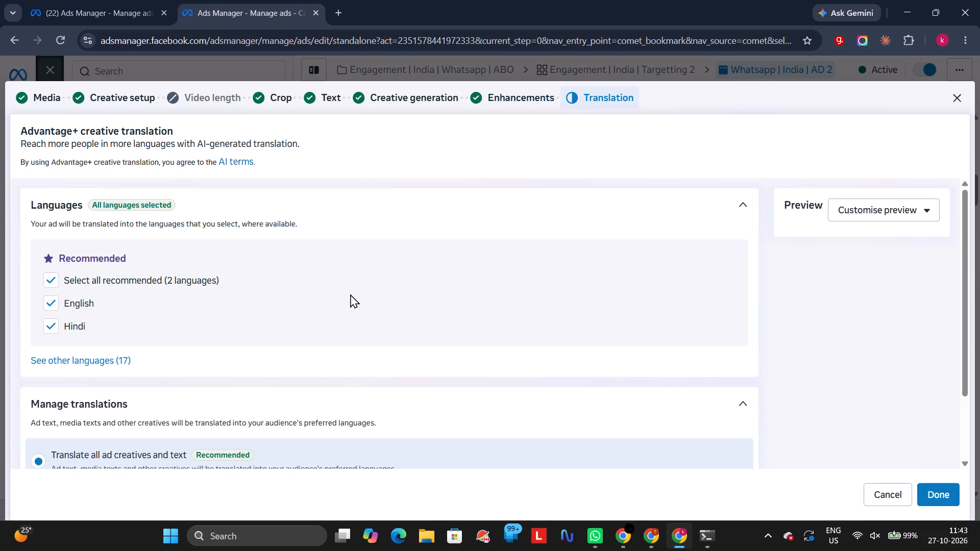
Deselect both recommended translation languages, English and Hindi, for the WhatsApp ad.
click(51, 280)
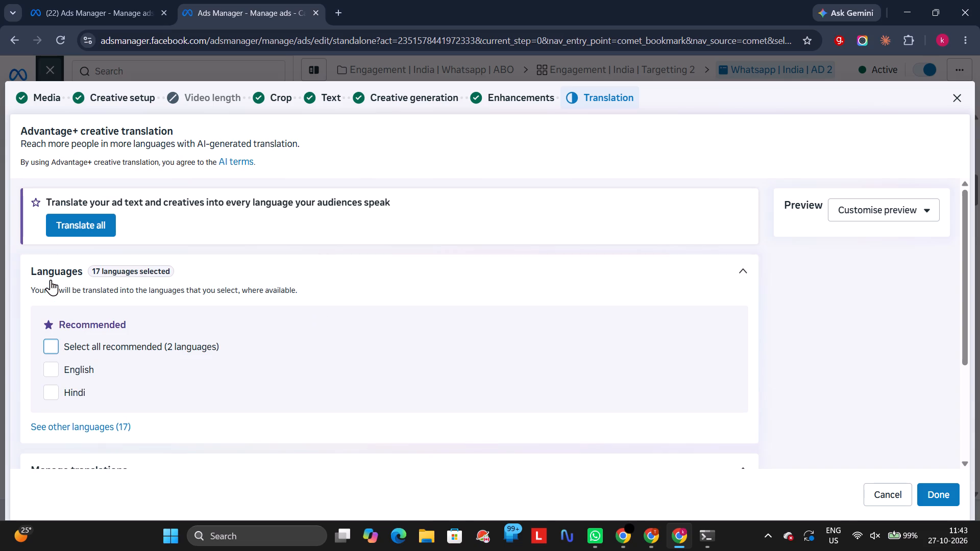
Examine the WhatsApp ad's language selection, Manage translations options and preview area.
scroll(51, 280, down, 1)
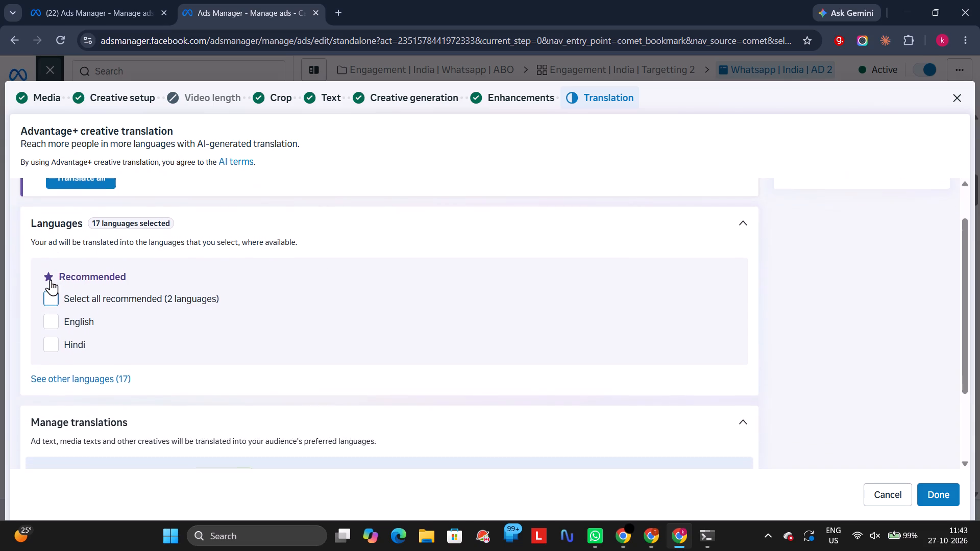
scroll(51, 280, down, 4)
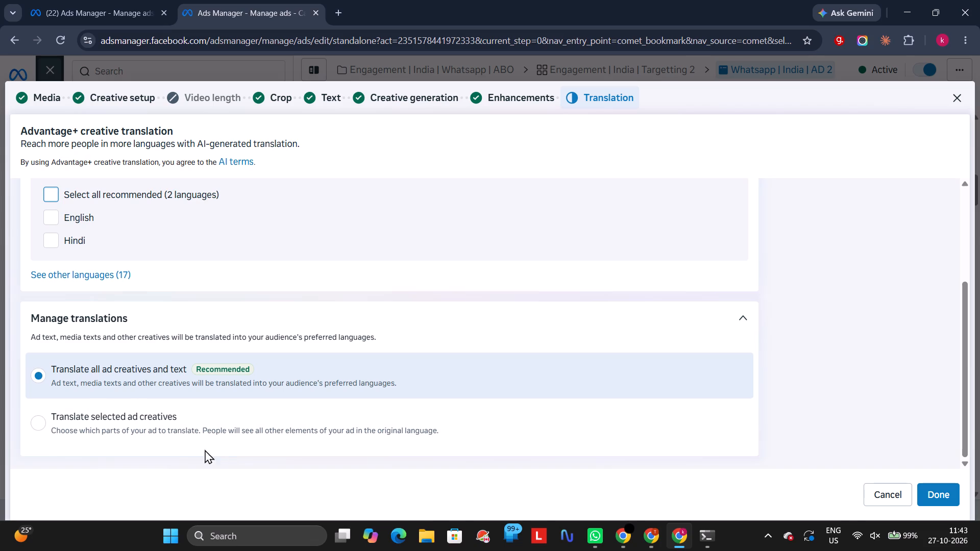
scroll(100, 428, down, 4)
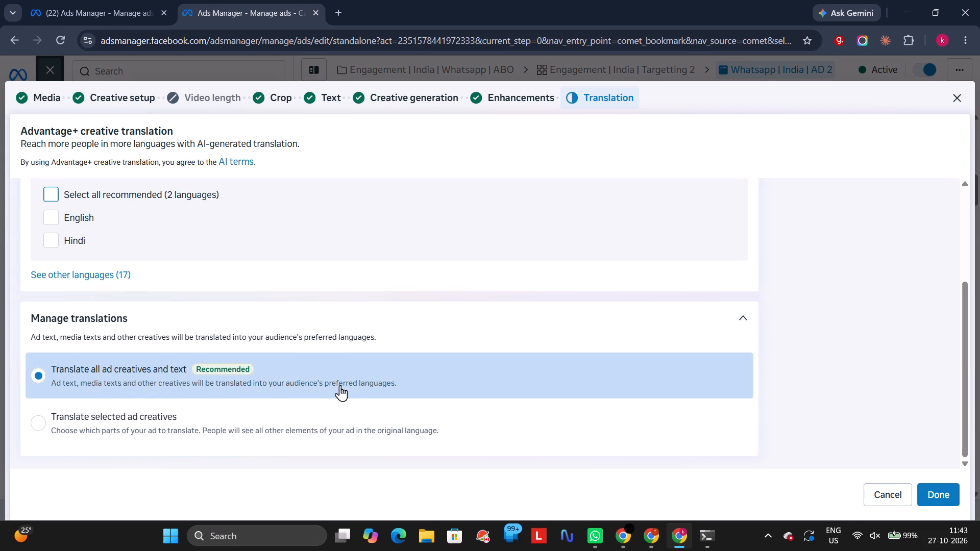
scroll(340, 385, down, 7)
scroll(342, 384, up, 8)
scroll(340, 382, down, 4)
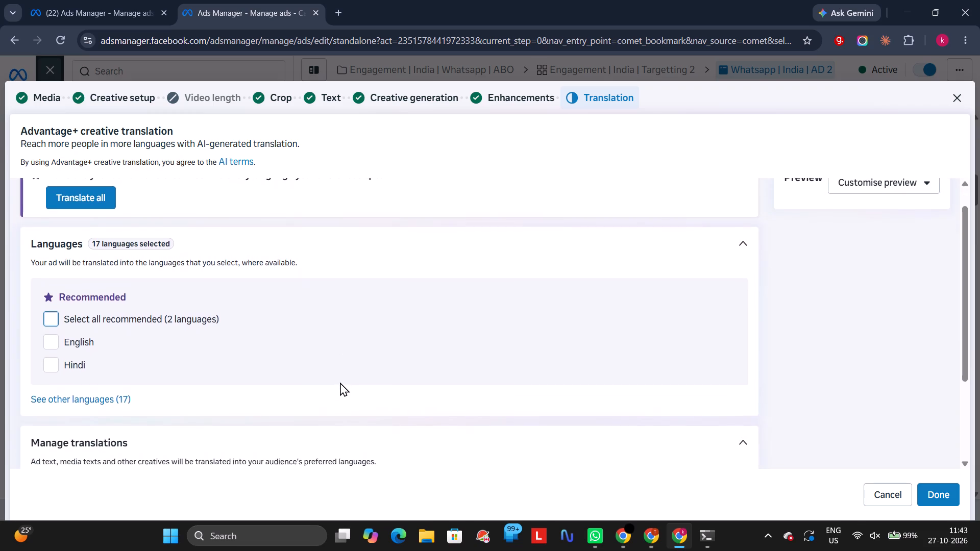
scroll(340, 382, down, 2)
scroll(340, 382, up, 8)
click(851, 221)
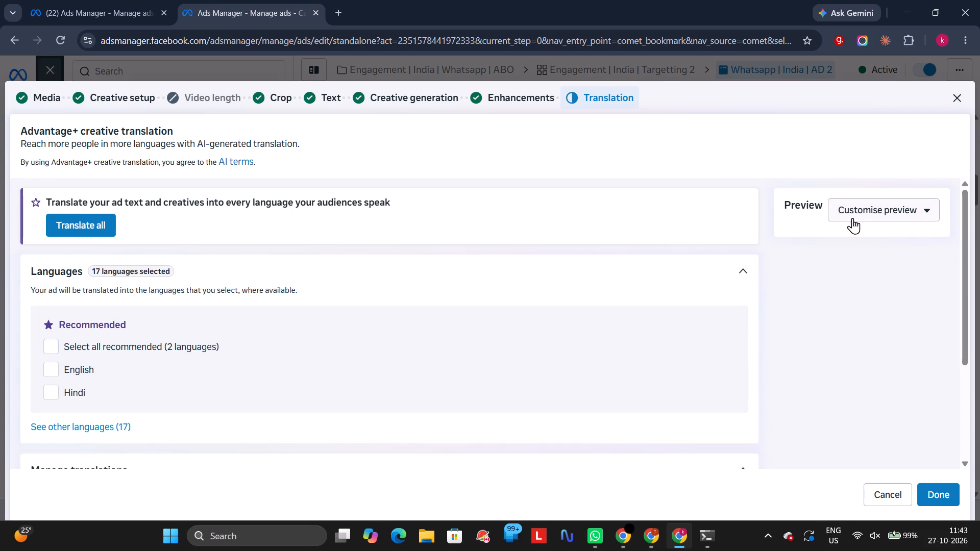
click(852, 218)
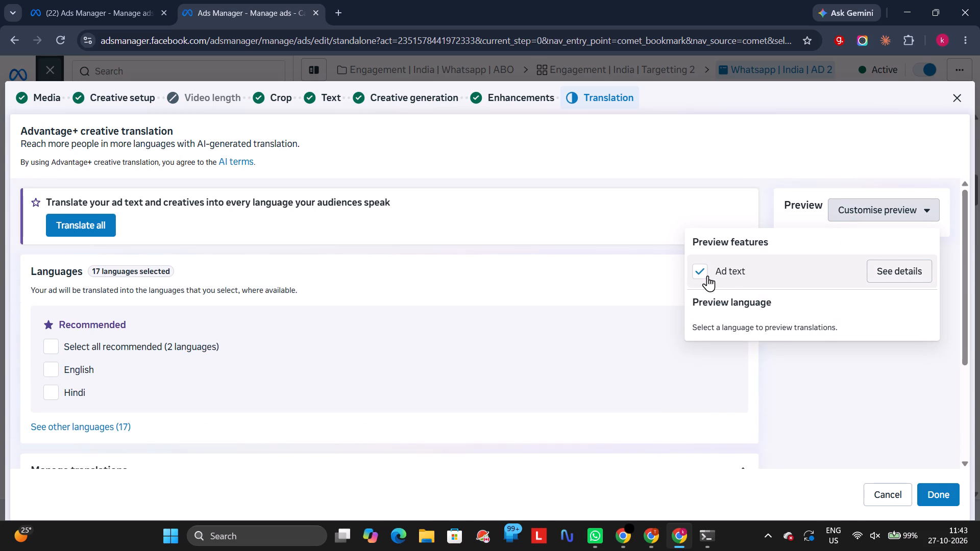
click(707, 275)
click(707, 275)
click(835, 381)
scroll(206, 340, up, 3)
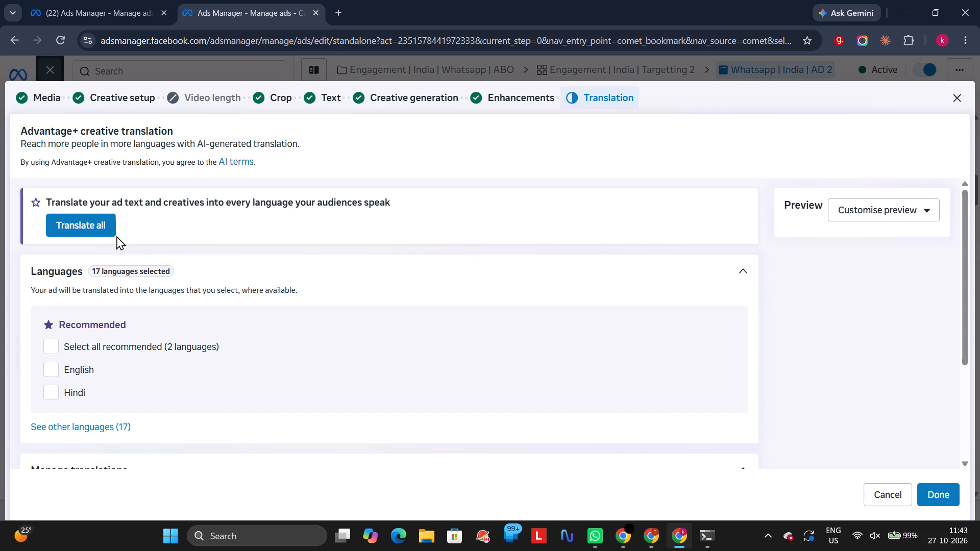
Select all recommended translation languages, English and Hindi, and finish the WhatsApp ad's creative setup.
scroll(116, 236, down, 1)
click(54, 337)
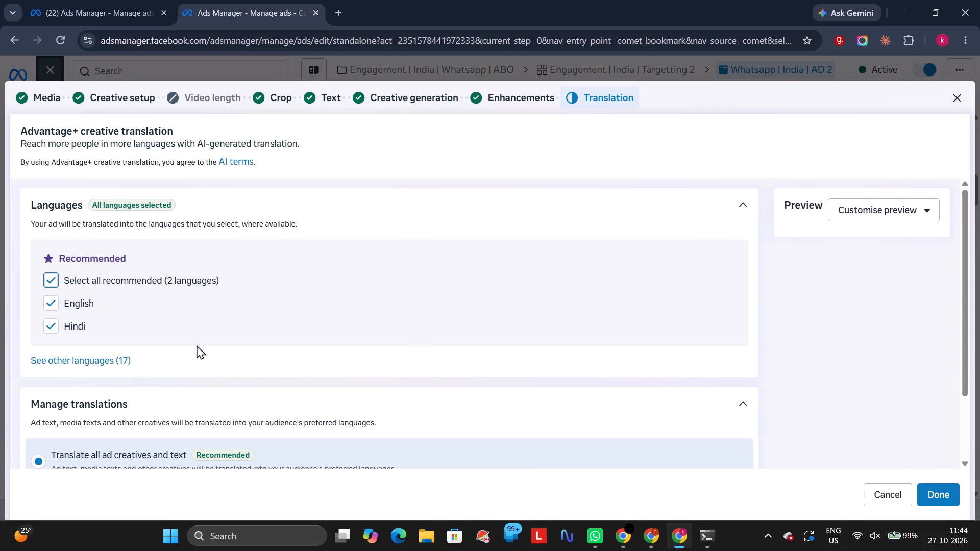
scroll(216, 341, down, 5)
click(932, 504)
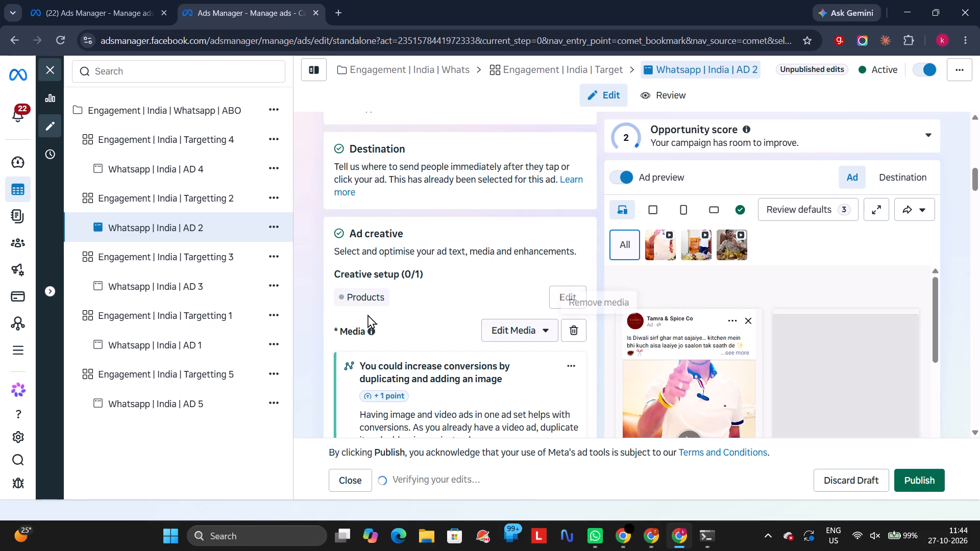
Edit the WhatsApp ad's conversation template and set the welcome message's call to action to Visit website.
scroll(364, 314, down, 19)
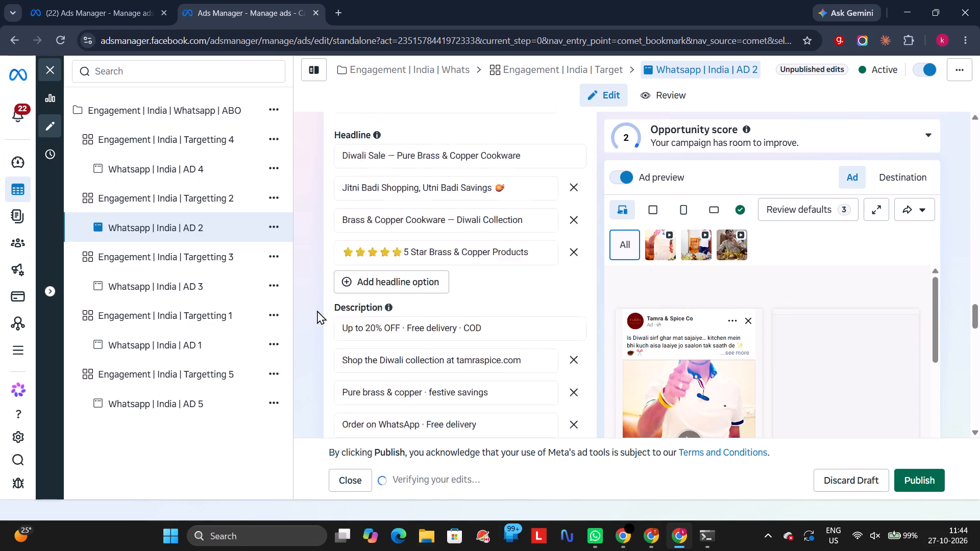
scroll(317, 310, down, 3)
scroll(317, 310, up, 4)
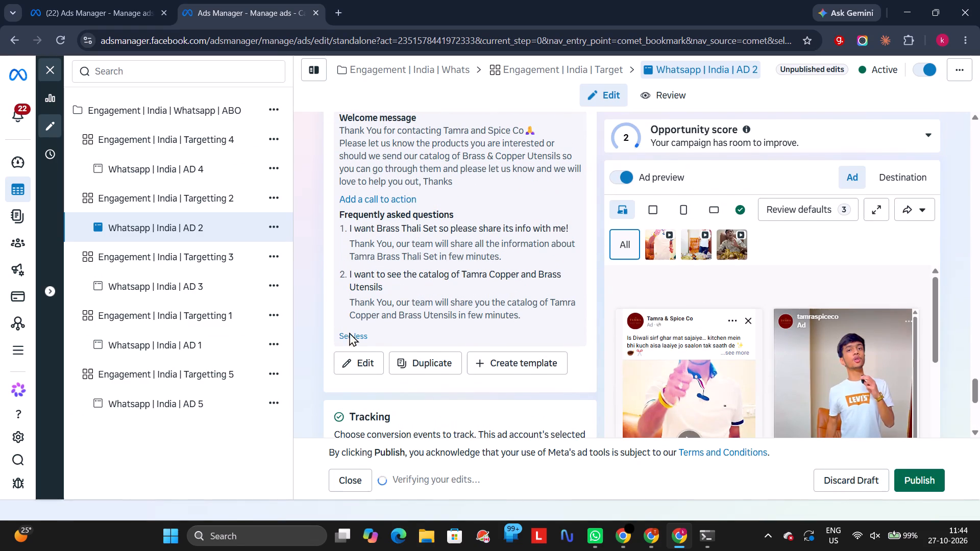
click(365, 361)
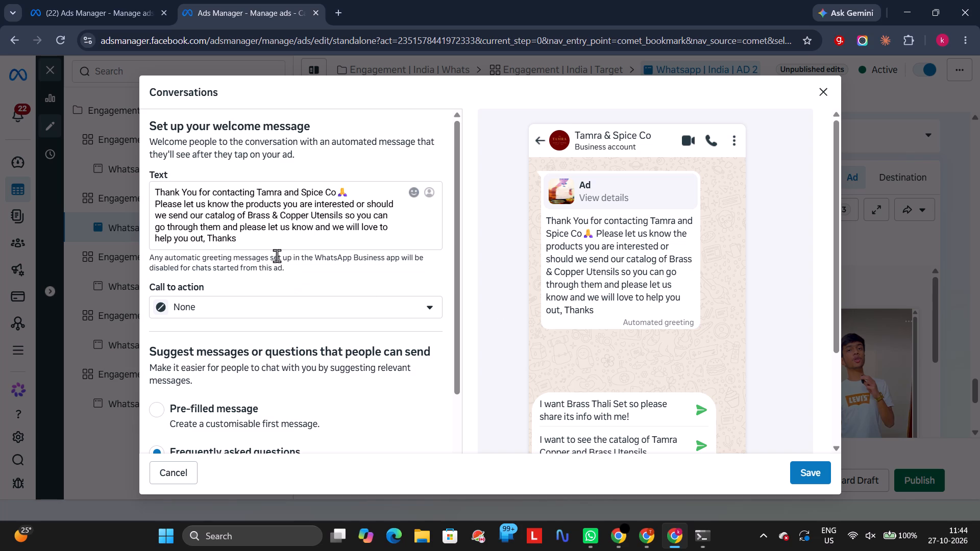
scroll(277, 256, down, 1)
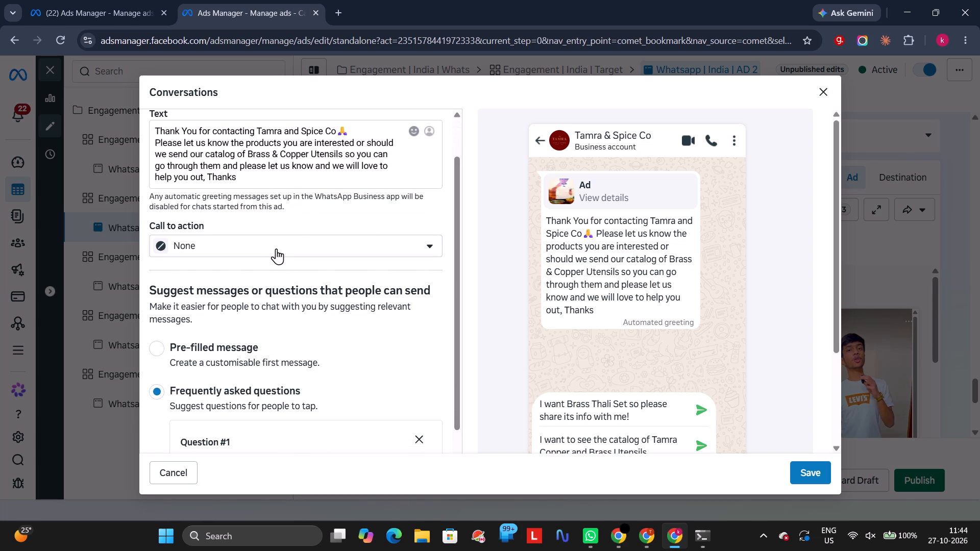
click(276, 248)
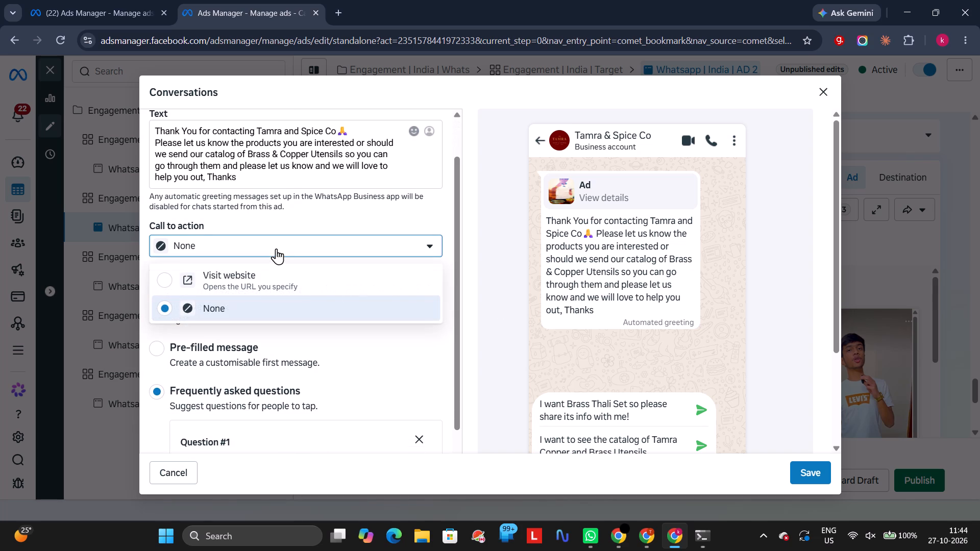
click(267, 275)
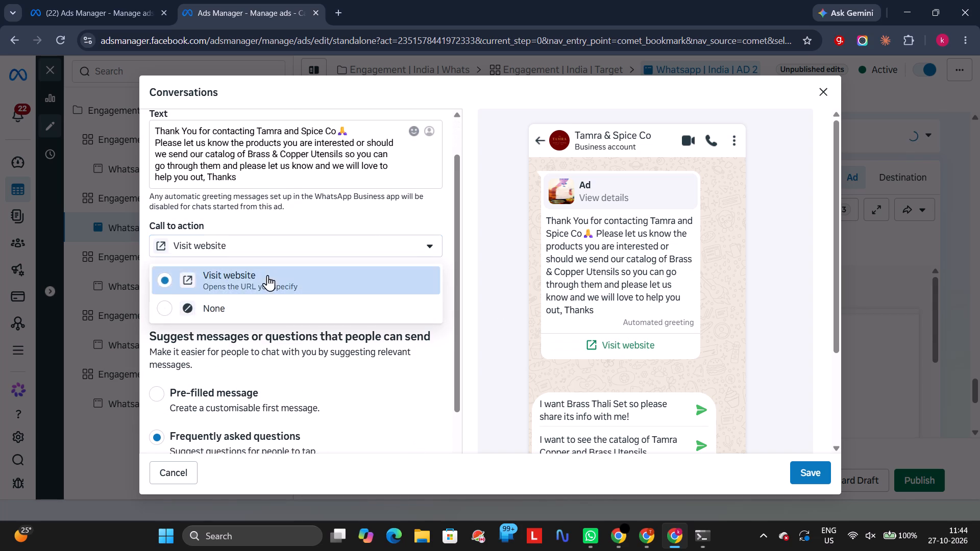
Open a new browser tab to get the website URL for the welcome message's call to action.
click(266, 297)
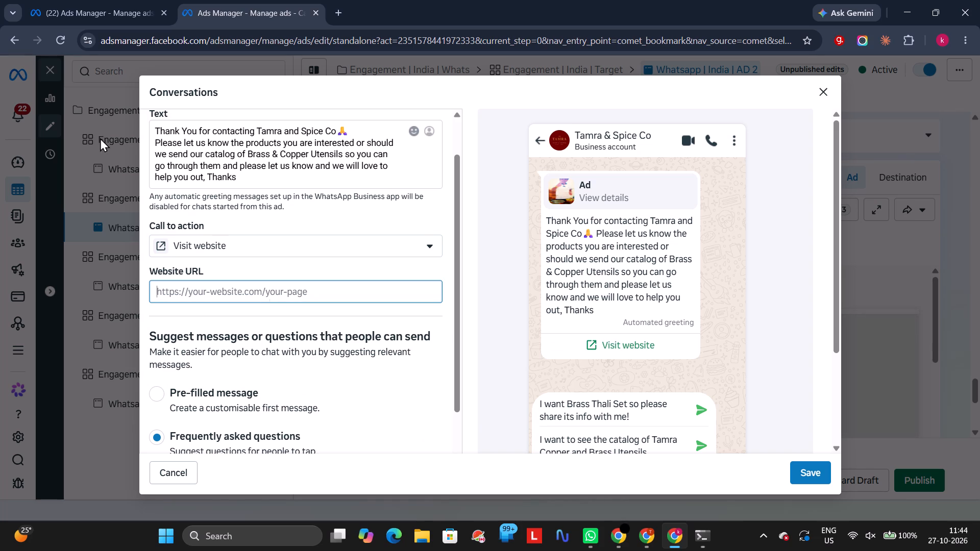
click(360, 0)
click(345, 4)
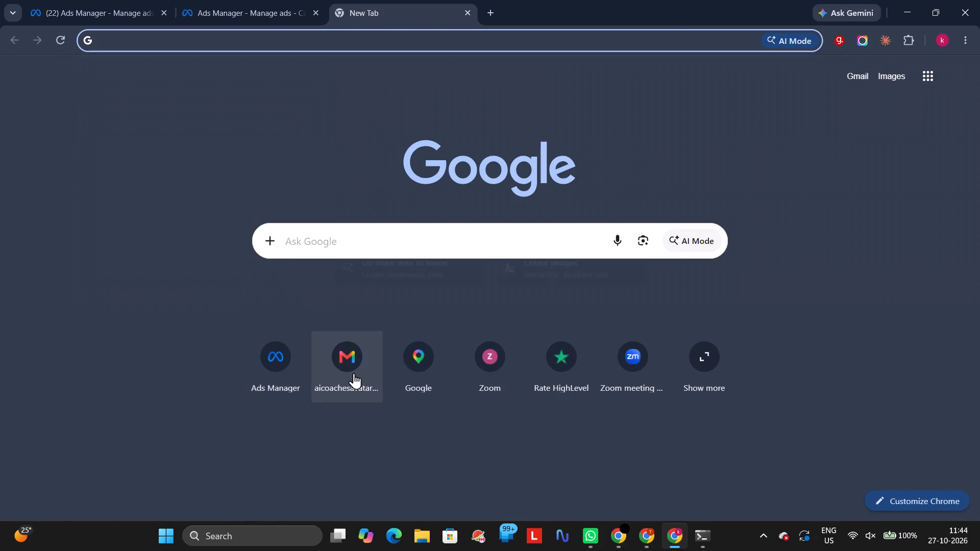
Open the tamraspice.com store, dismiss its gift offer and bring up the Shop Copper & Brass categories.
text(ta)
key(Return)
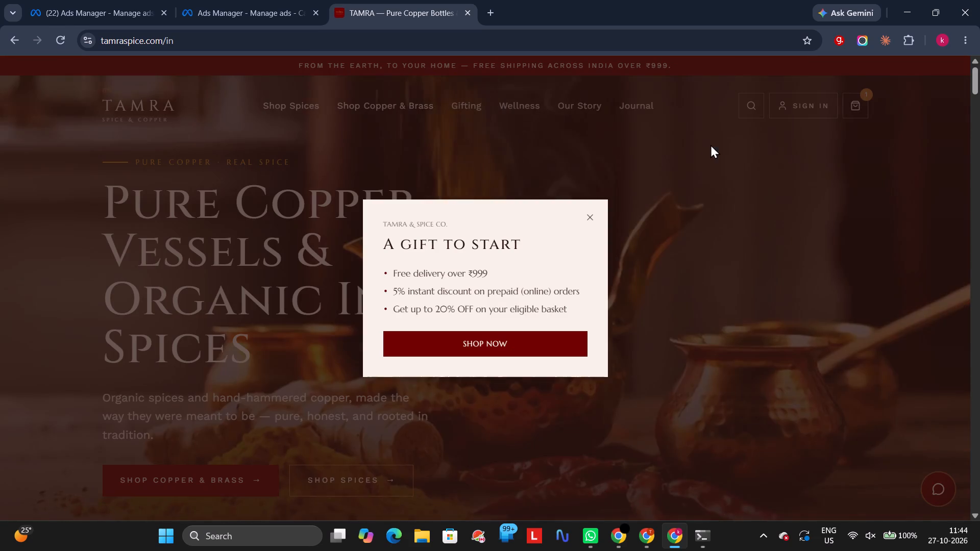
click(593, 214)
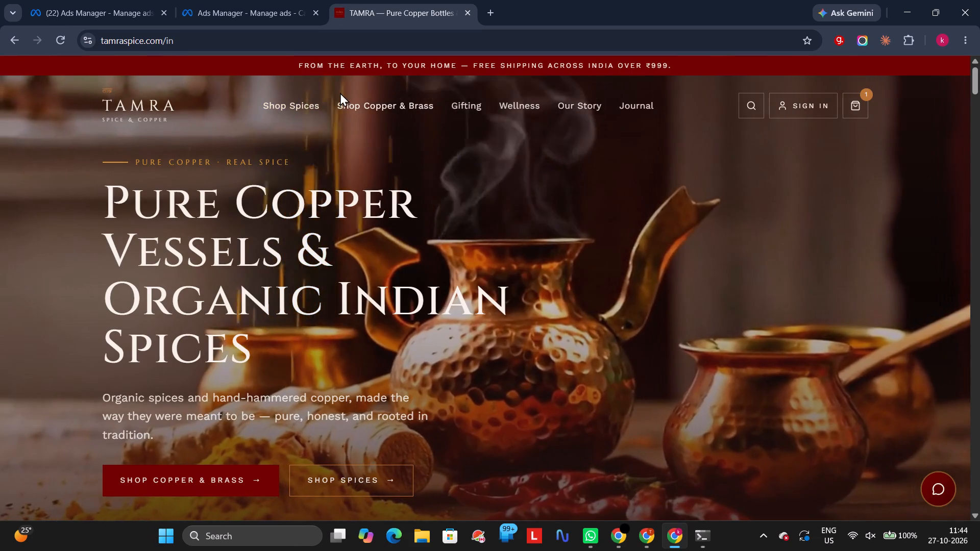
click(340, 104)
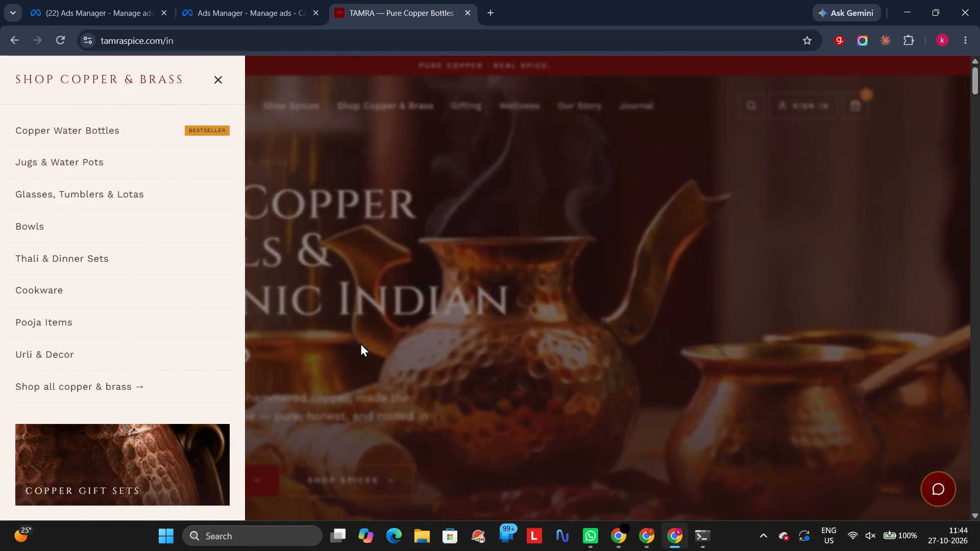
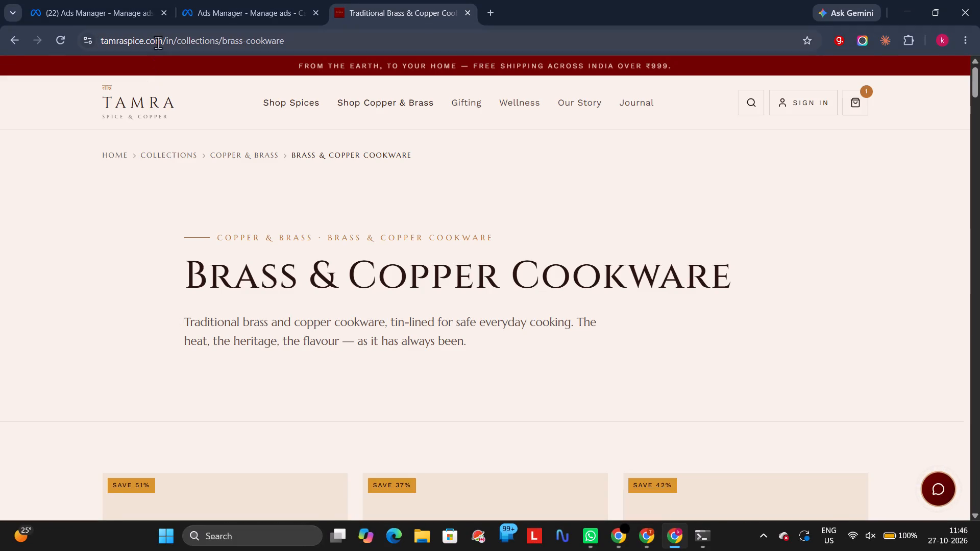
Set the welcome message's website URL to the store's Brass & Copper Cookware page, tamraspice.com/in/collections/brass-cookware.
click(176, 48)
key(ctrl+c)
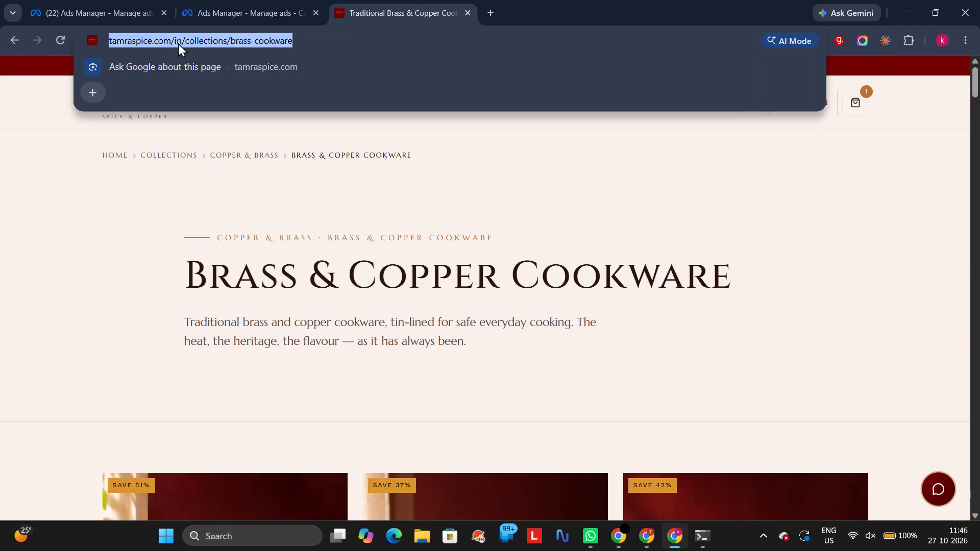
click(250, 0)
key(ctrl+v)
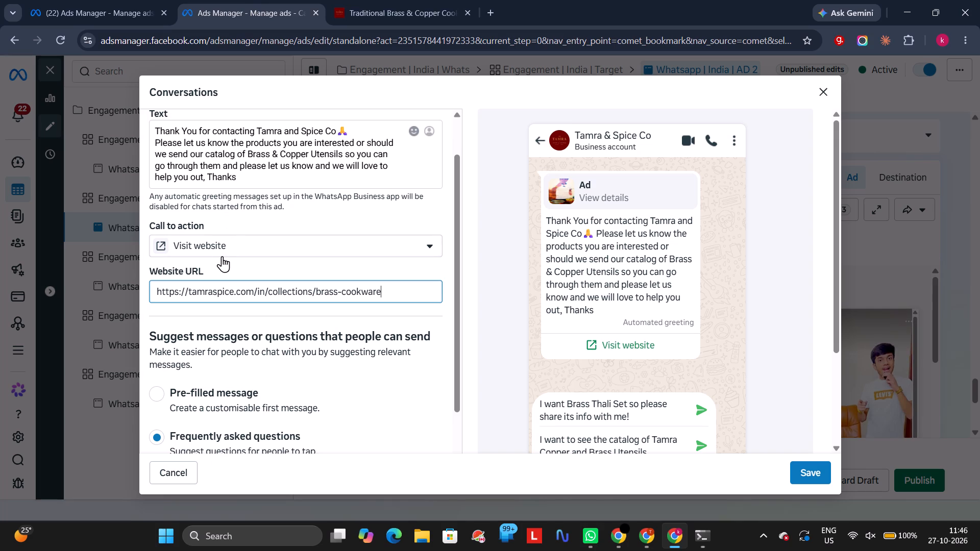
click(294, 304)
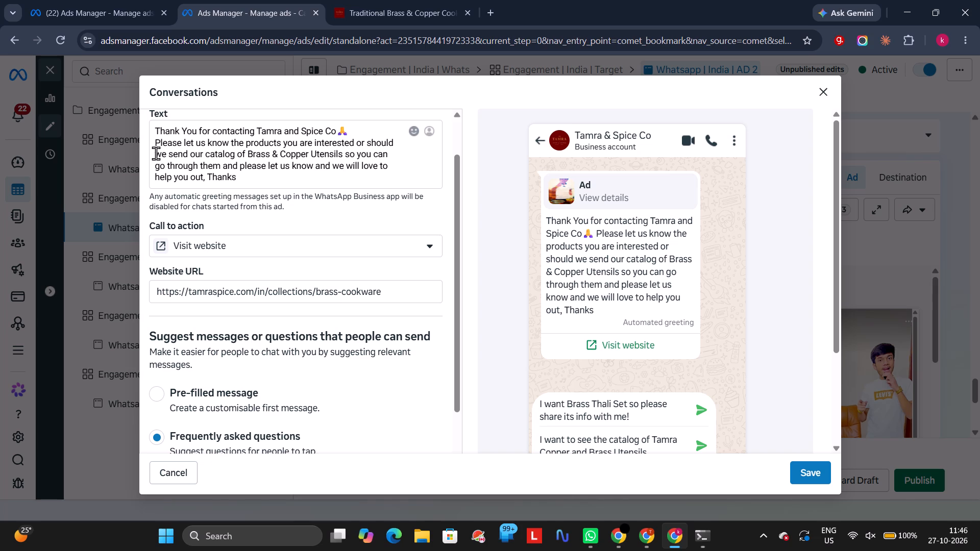
Delete "or should we send our catalog of Brass & Copper Utensils" from the welcome message's greeting text.
drag(156, 153, 327, 155)
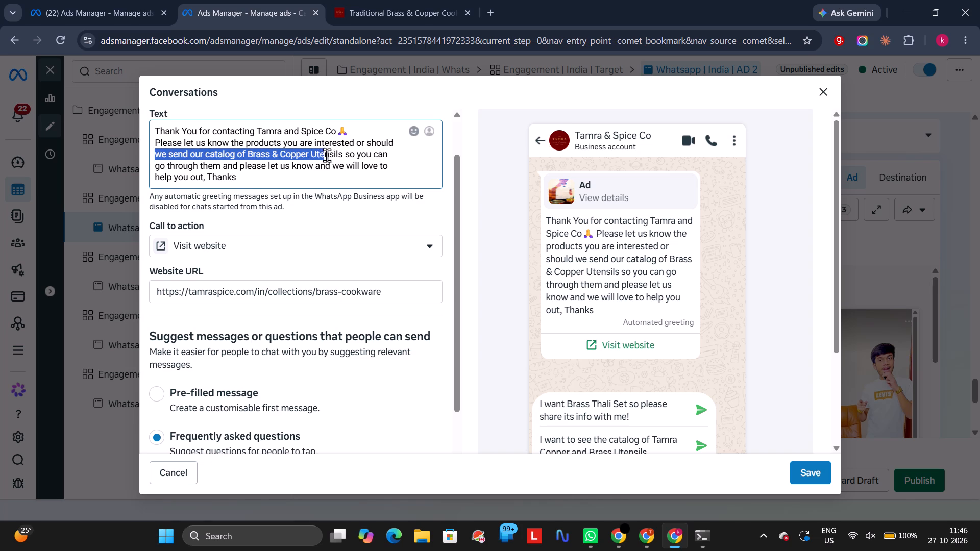
drag(327, 155, 355, 149)
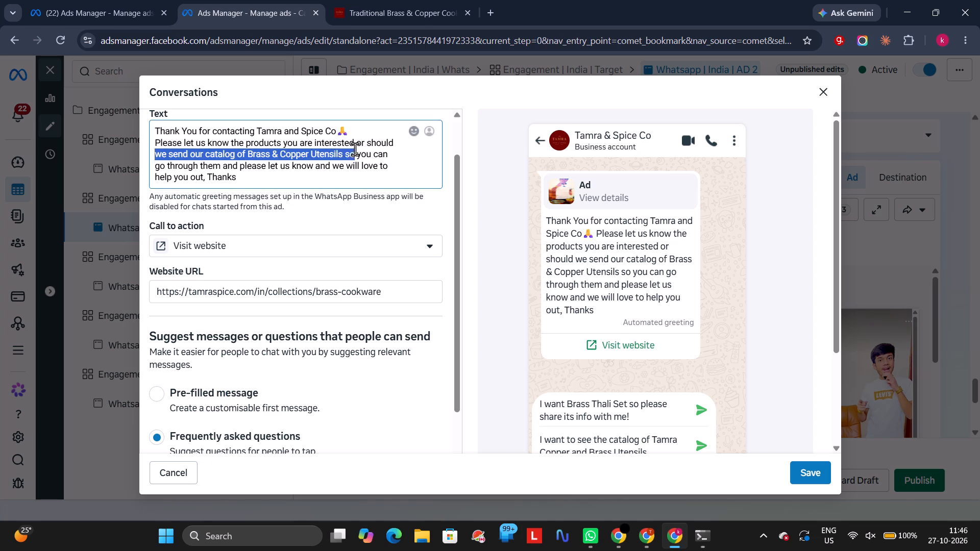
drag(355, 149, 356, 147)
click(356, 147)
drag(356, 147, 352, 151)
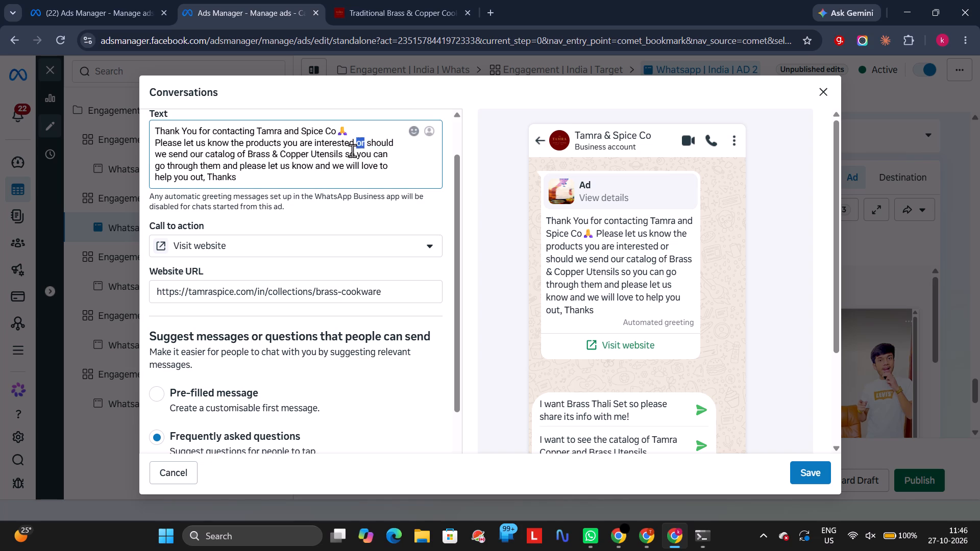
drag(352, 151, 344, 156)
key(BackSpace)
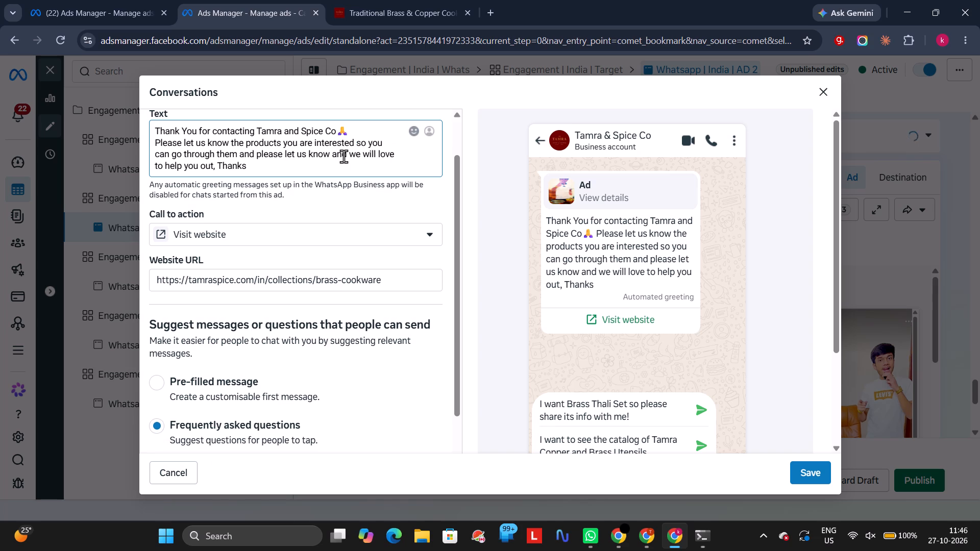
click(338, 202)
Review the suggested frequently asked questions and their automated responses below the welcome message settings.
scroll(337, 204, down, 2)
scroll(286, 271, down, 2)
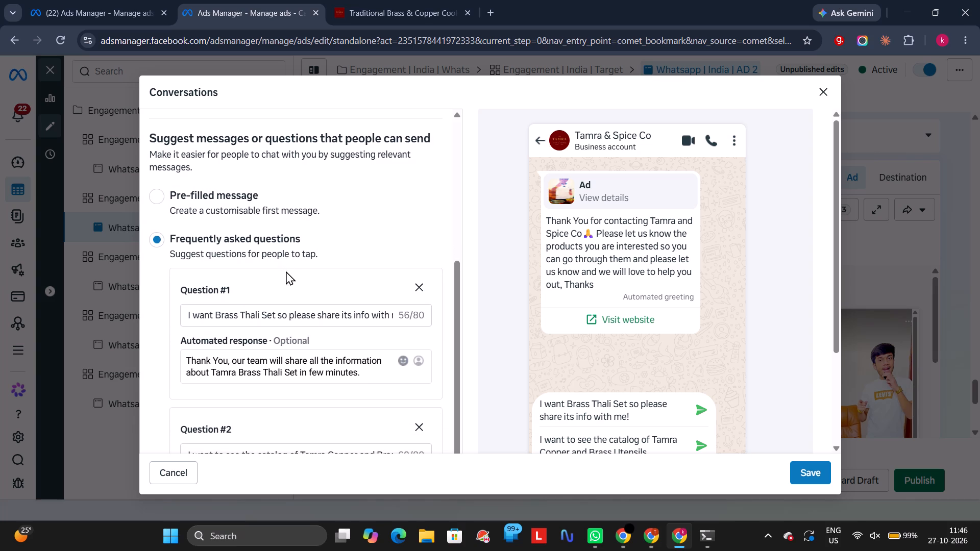
scroll(282, 274, down, 3)
scroll(281, 252, up, 1)
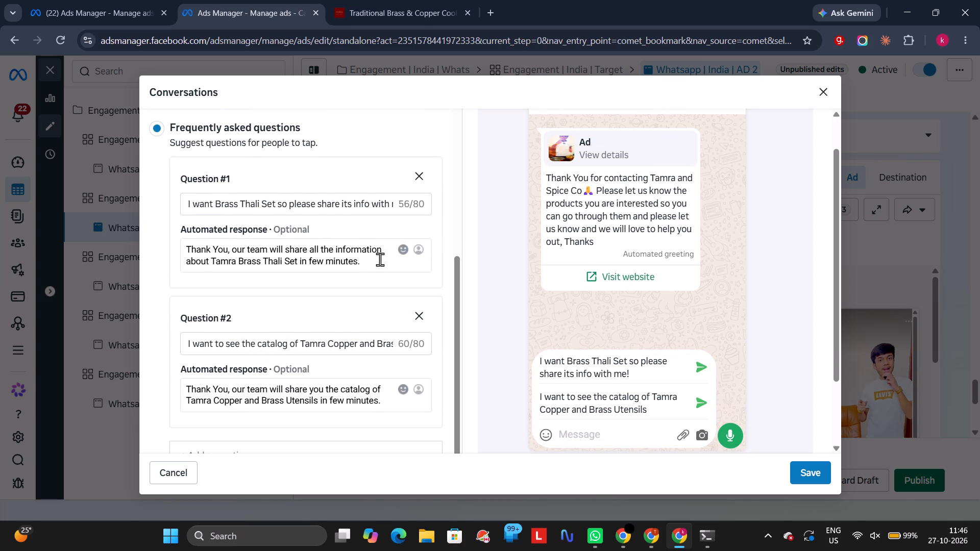
scroll(425, 295, up, 6)
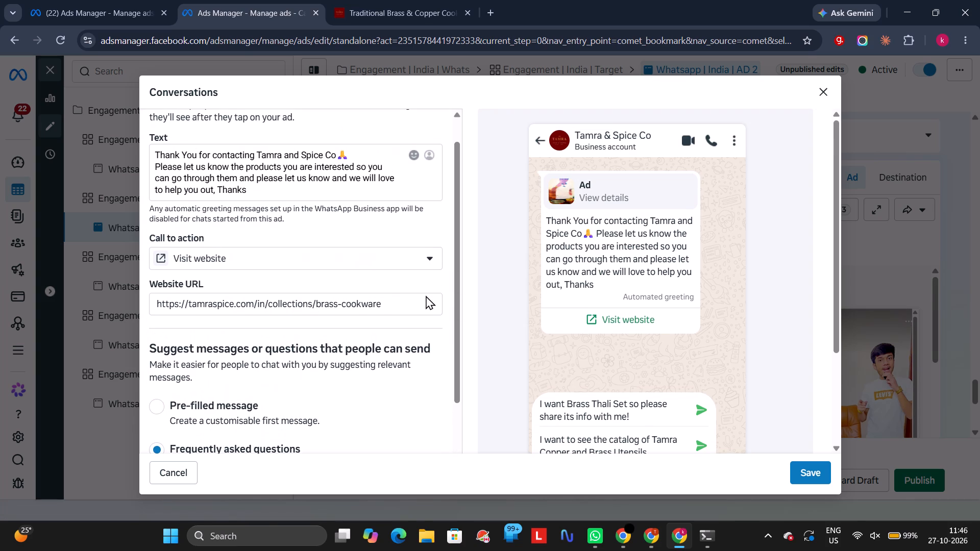
Copy the entire greeting text of the welcome message.
click(261, 158)
key(ctrl+a)
key(ctrl+c)
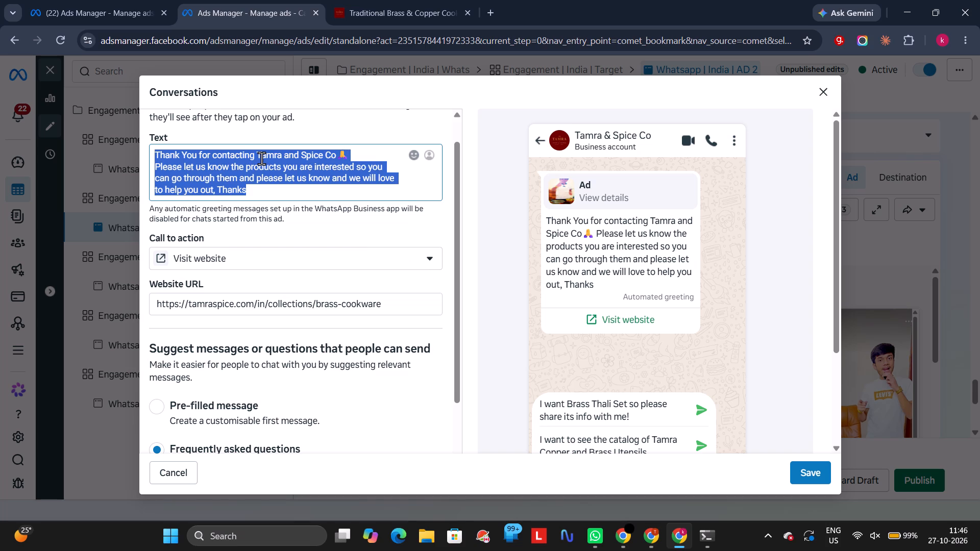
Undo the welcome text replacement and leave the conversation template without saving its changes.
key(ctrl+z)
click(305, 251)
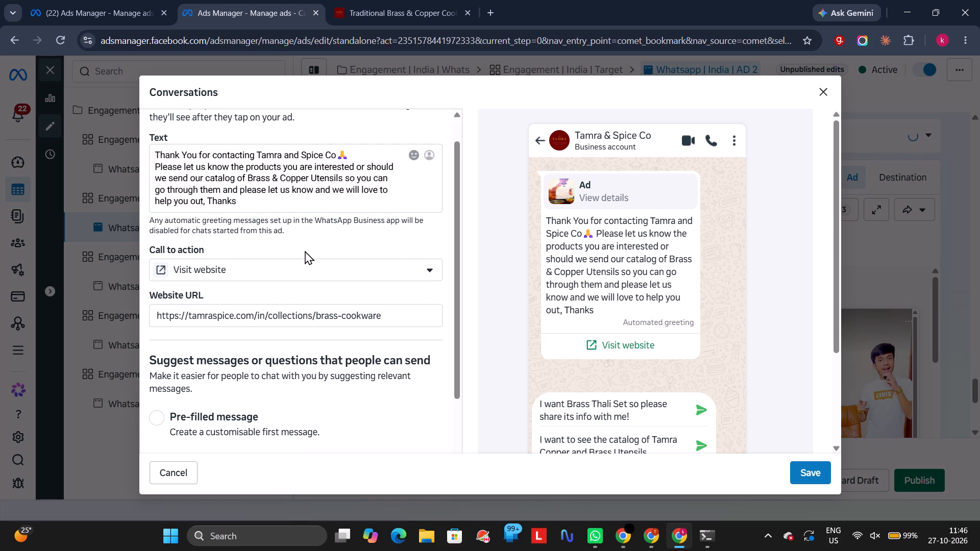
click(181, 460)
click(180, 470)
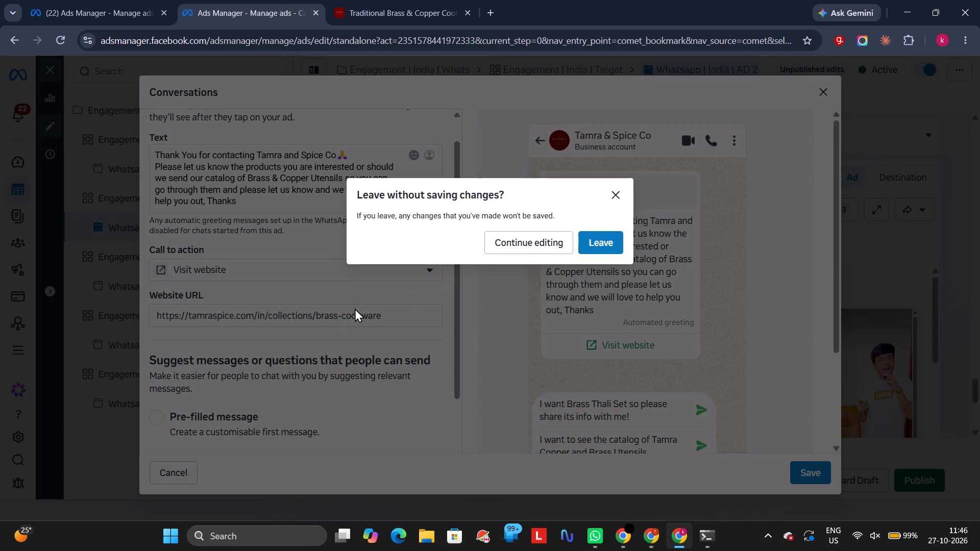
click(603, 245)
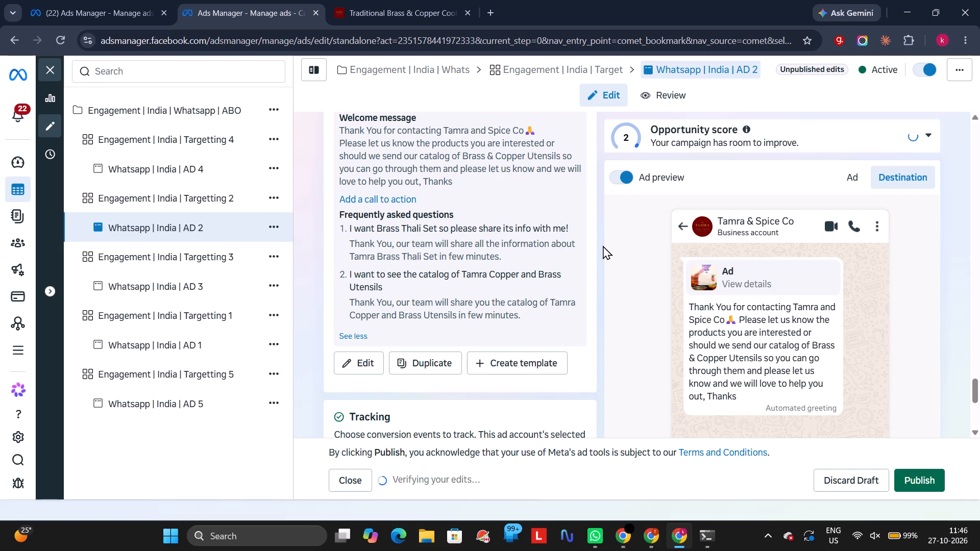
Duplicate the conversation template and replace its welcome text with the copied version omitting "or should we send our catalog of Brass & Copper Utensils".
click(428, 366)
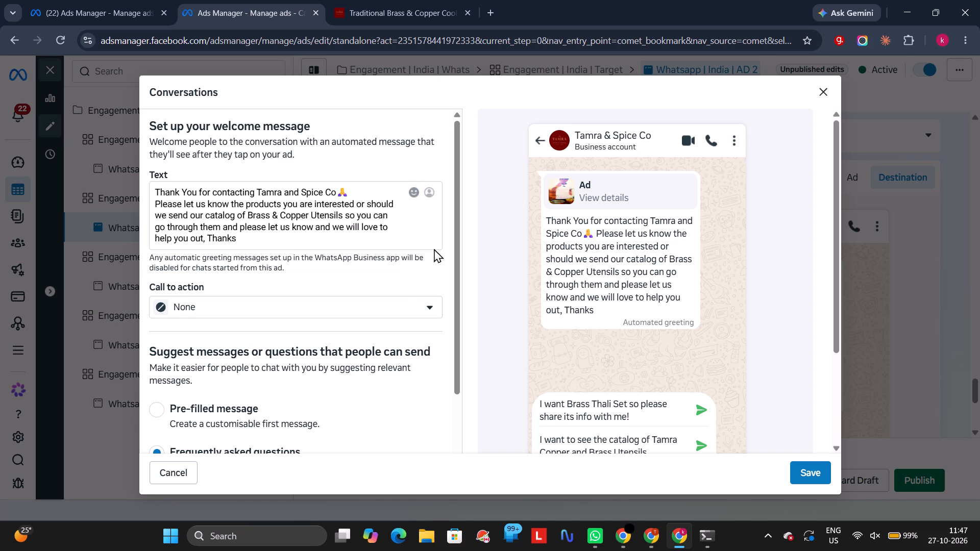
scroll(211, 336, down, 12)
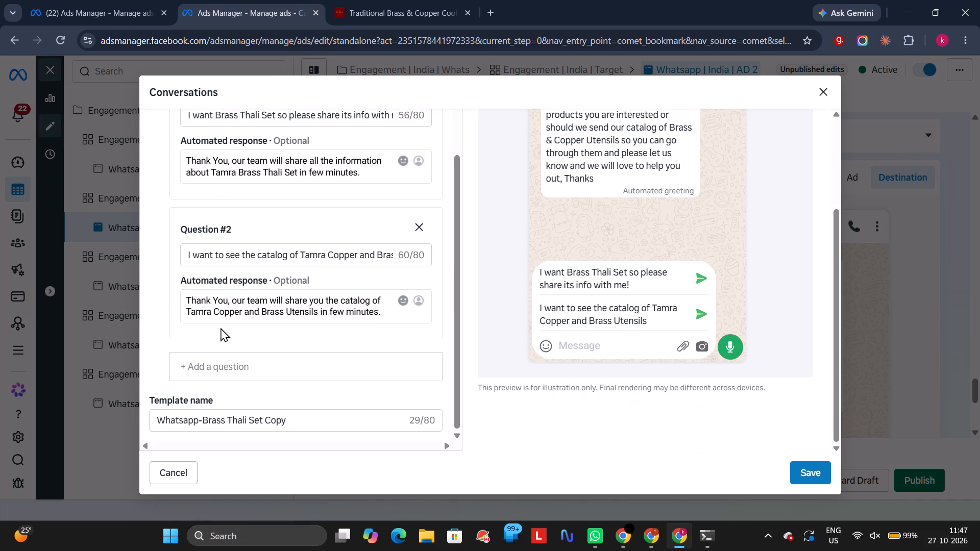
scroll(220, 328, up, 15)
click(246, 229)
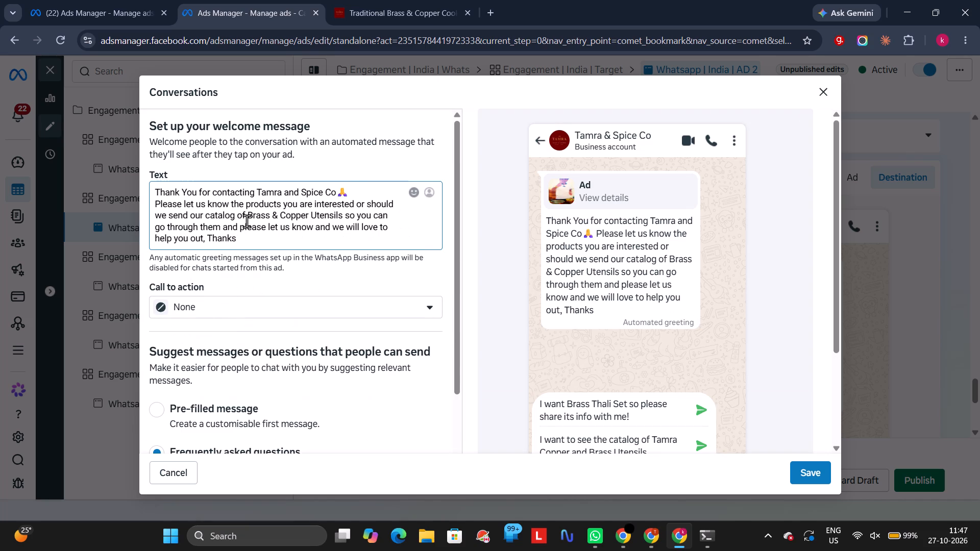
key(ctrl+a)
key(ctrl+v)
click(287, 259)
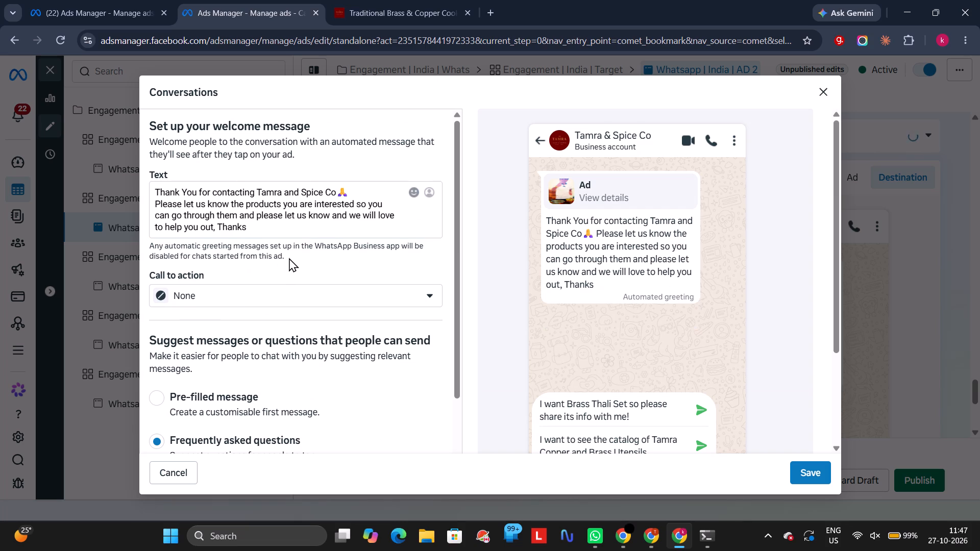
Set the call to action to Visit website, copy the store's brass-cookware collection address and return to the WhatsApp ad.
click(300, 303)
click(294, 322)
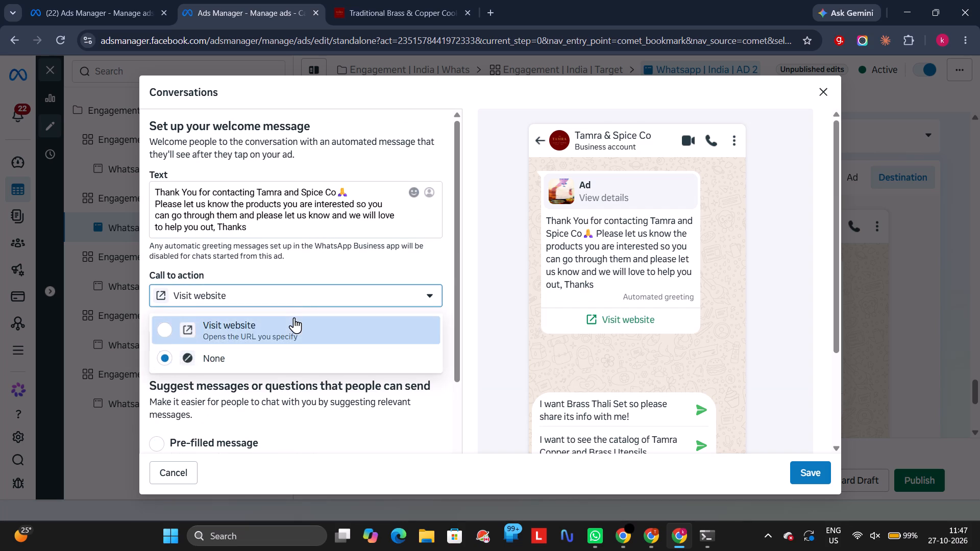
click(273, 344)
click(344, 0)
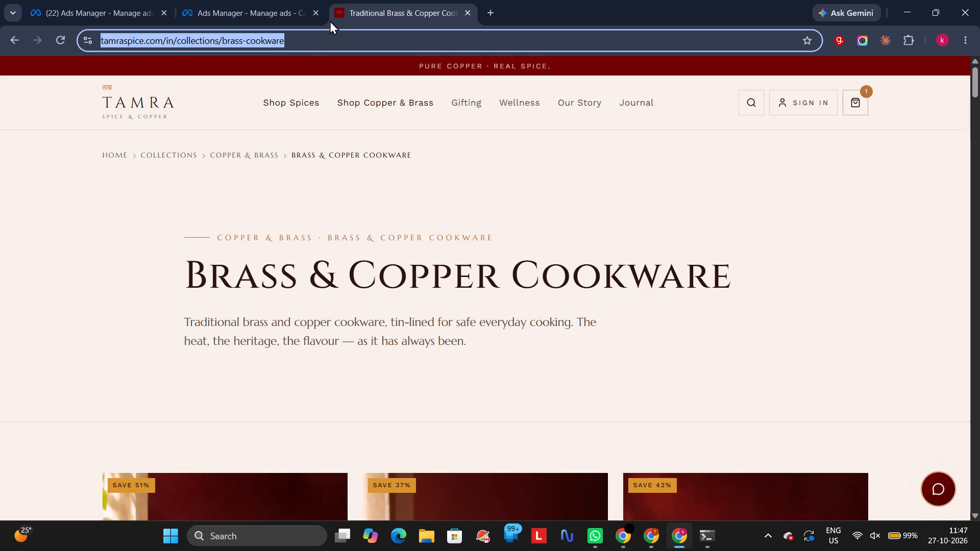
key(ctrl+c)
click(296, 0)
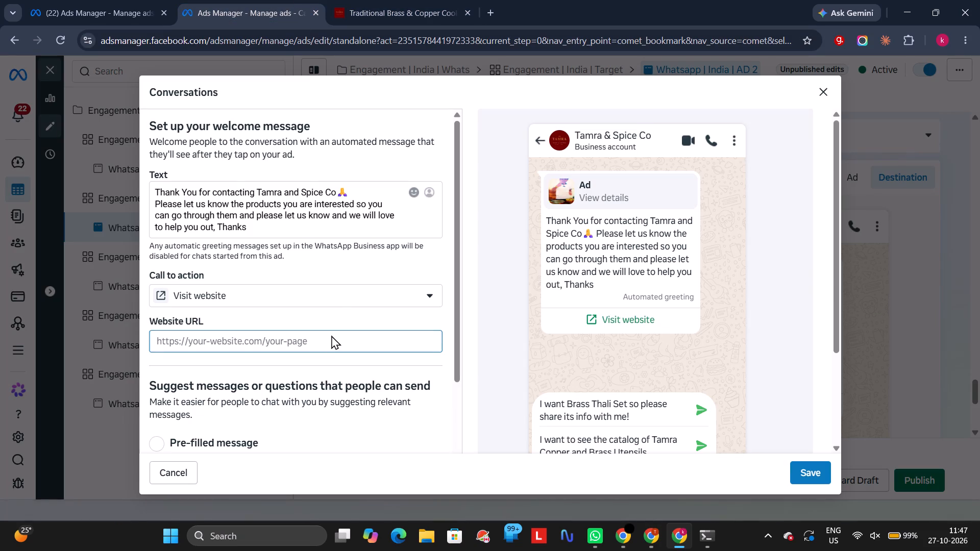
key(ctrl+v)
click(326, 357)
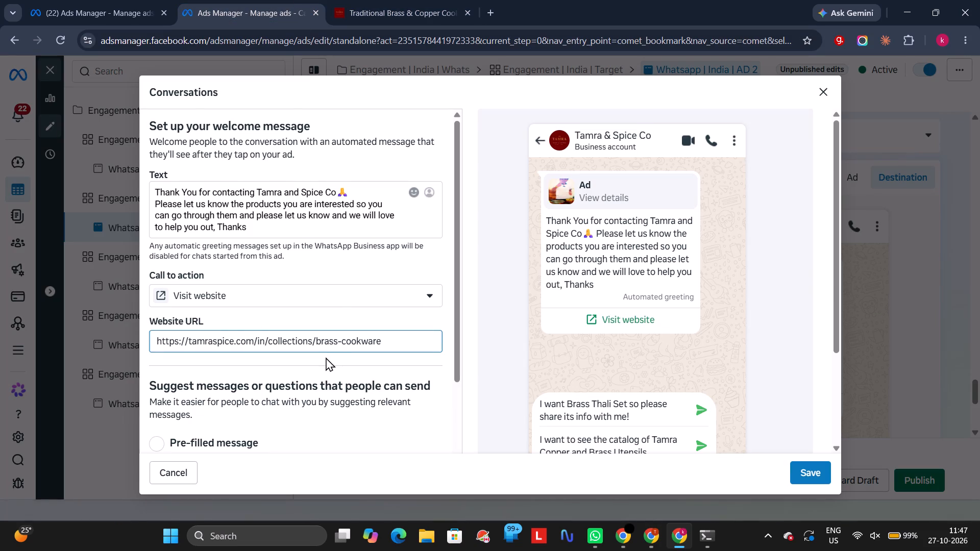
Switch the suggested messages from frequently asked questions to a pre-filled message.
scroll(326, 357, down, 5)
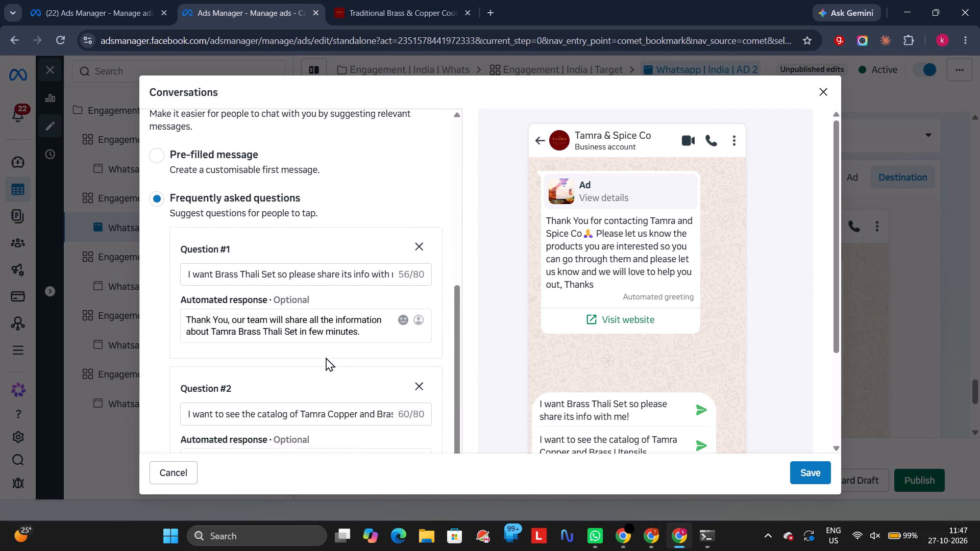
scroll(326, 357, down, 2)
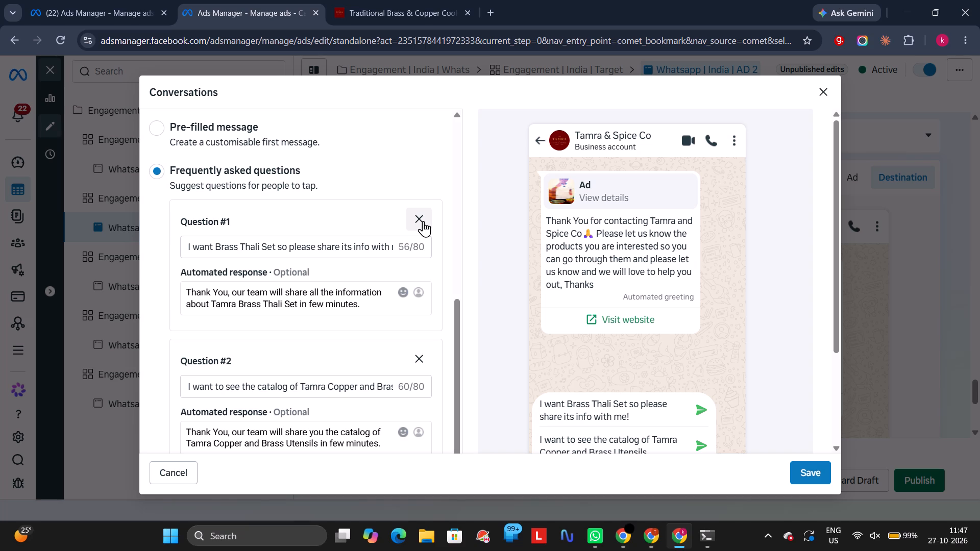
click(261, 139)
Replace the pre-filled message text with "I want to purchase Brass and Copper Cookware on this Diwali".
scroll(251, 397, down, 4)
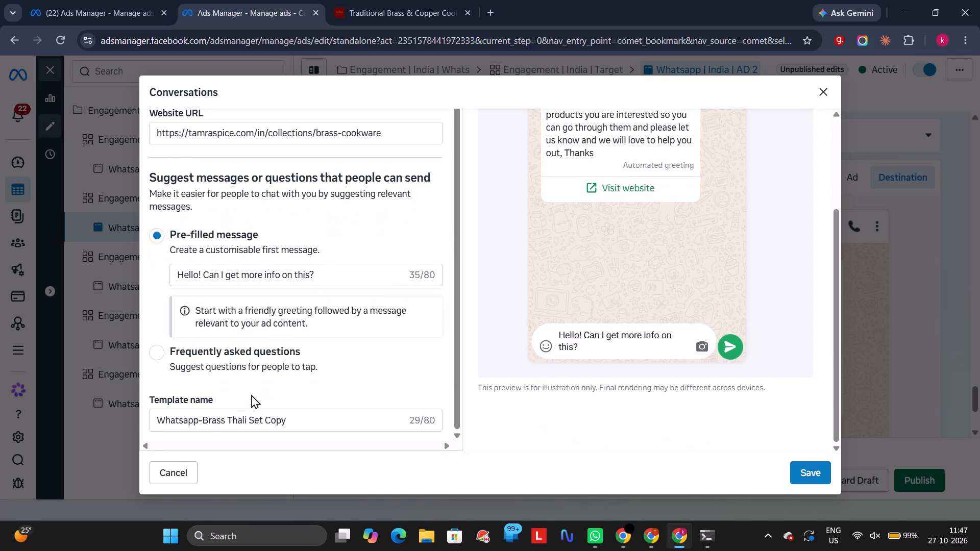
triple_click(312, 268)
click(312, 268)
triple_click(316, 272)
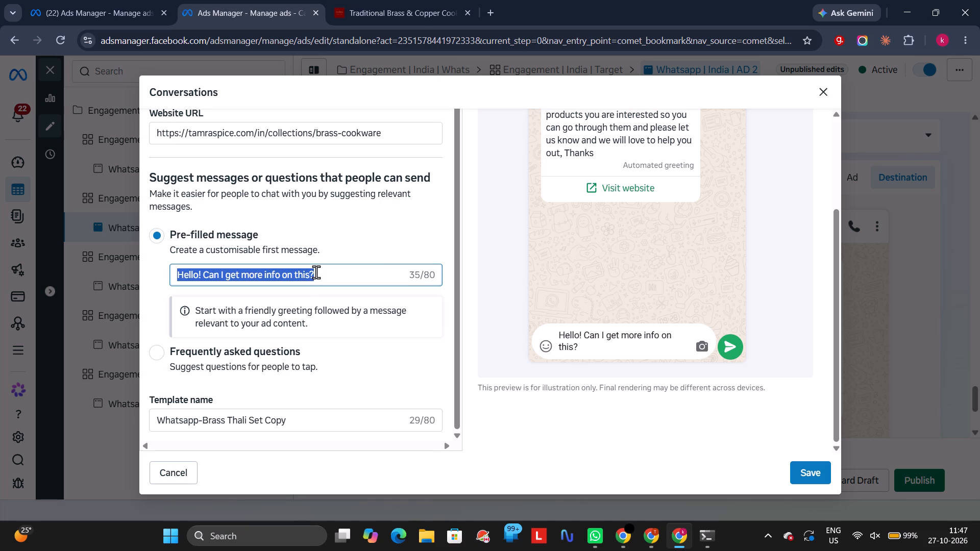
key(BackSpace)
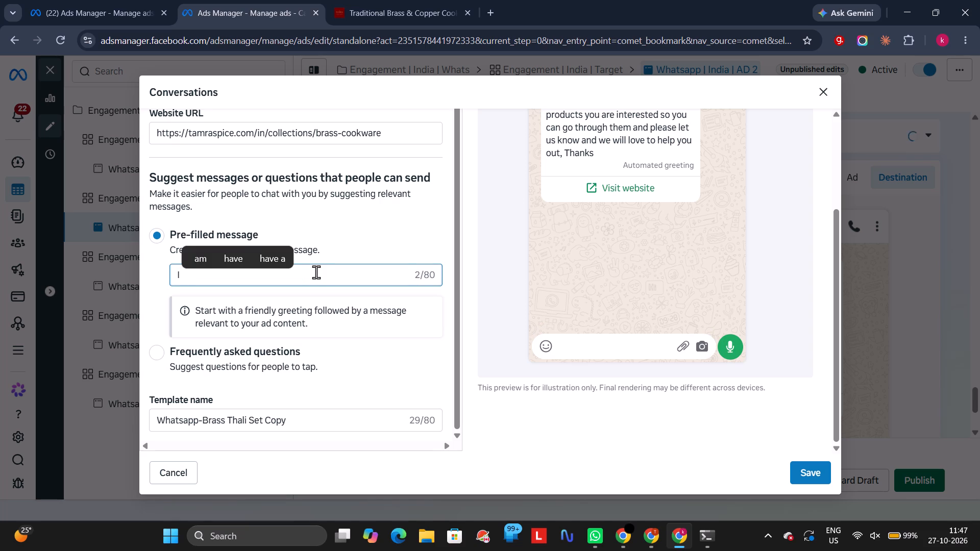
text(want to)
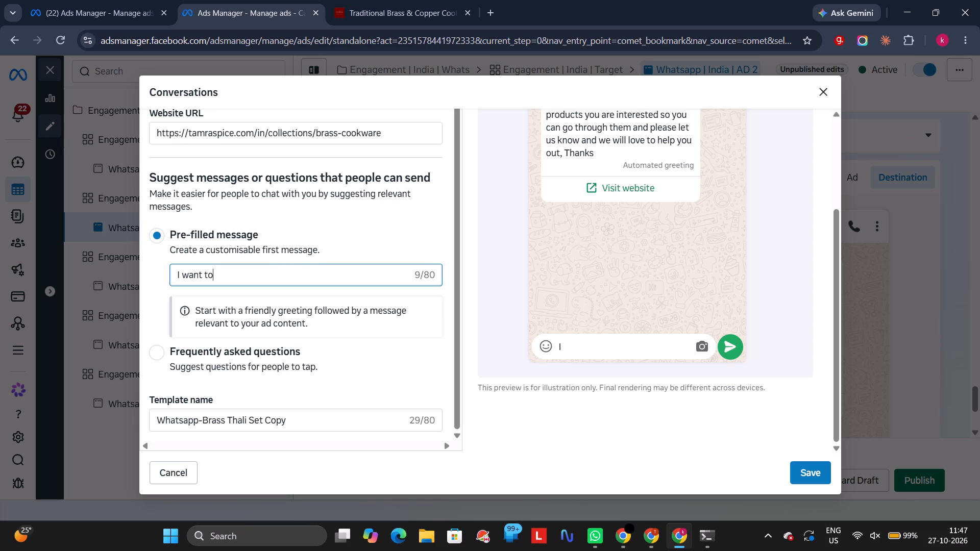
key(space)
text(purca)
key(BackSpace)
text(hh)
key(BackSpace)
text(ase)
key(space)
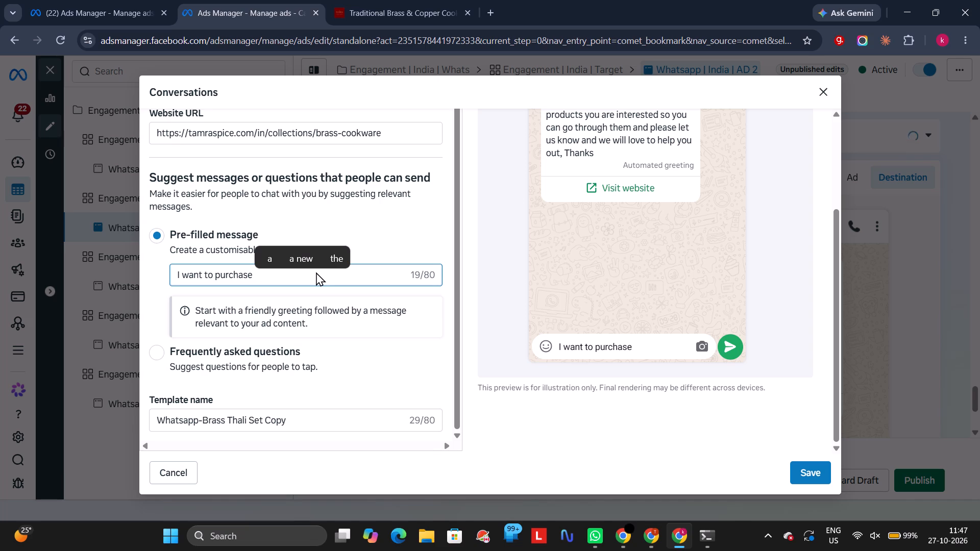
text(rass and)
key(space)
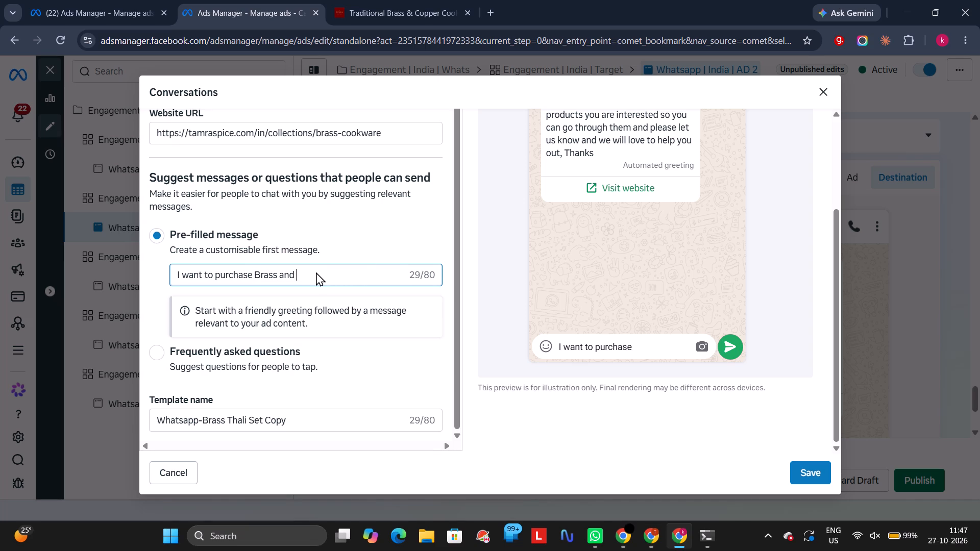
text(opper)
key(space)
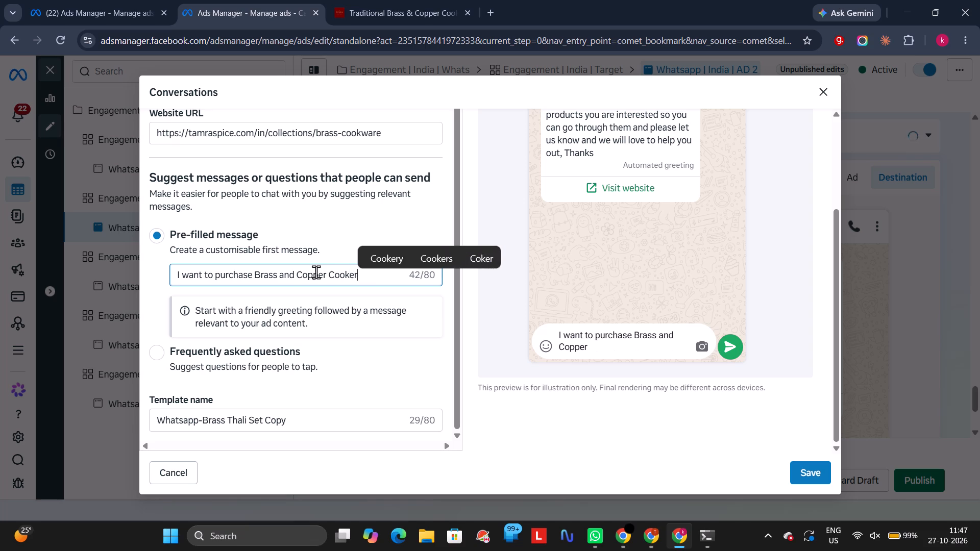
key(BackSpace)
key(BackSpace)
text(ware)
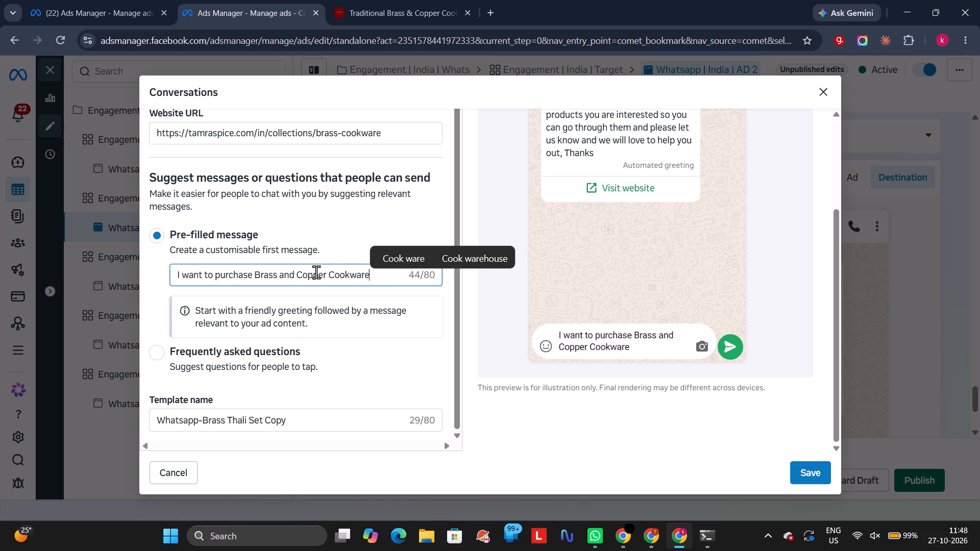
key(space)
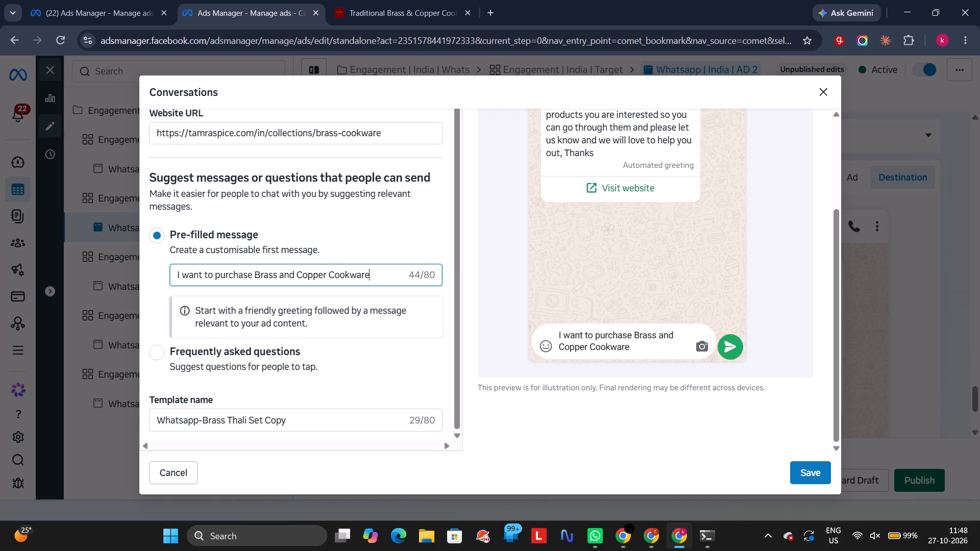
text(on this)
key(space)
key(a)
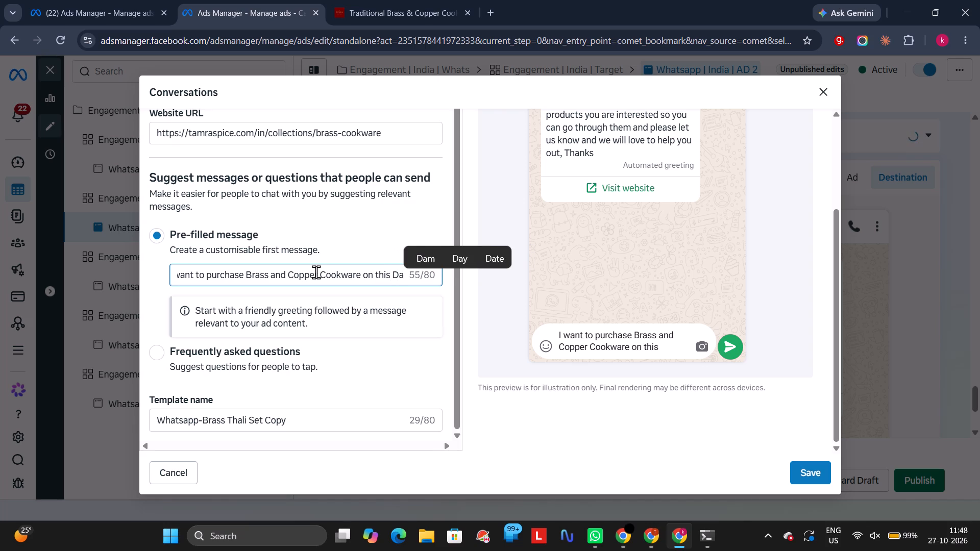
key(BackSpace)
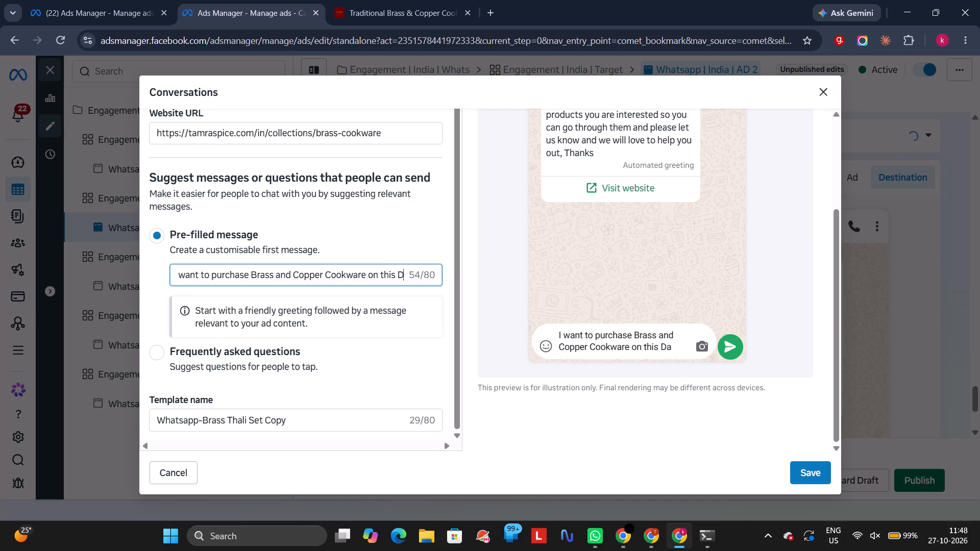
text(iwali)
Add a diya lamp emoji at the end of the pre-filled message.
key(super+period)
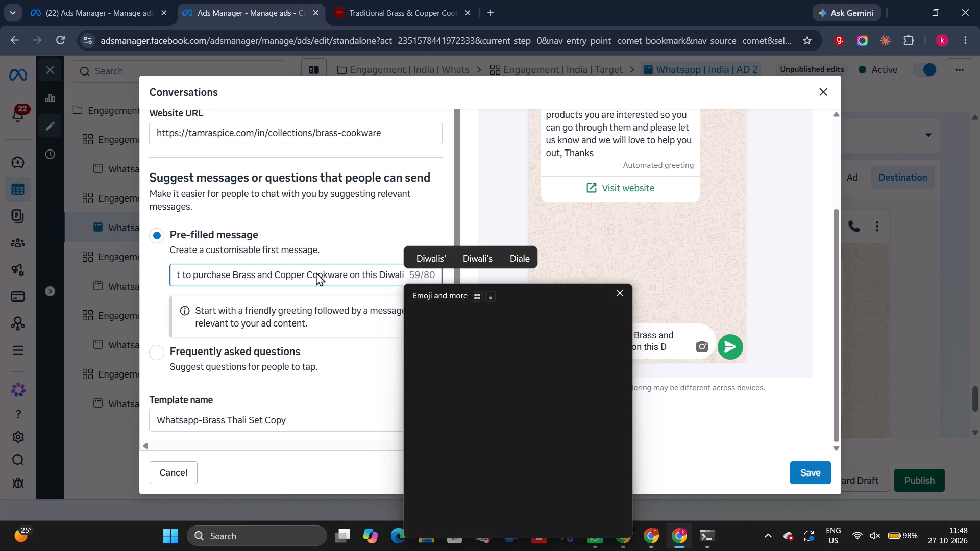
click(538, 356)
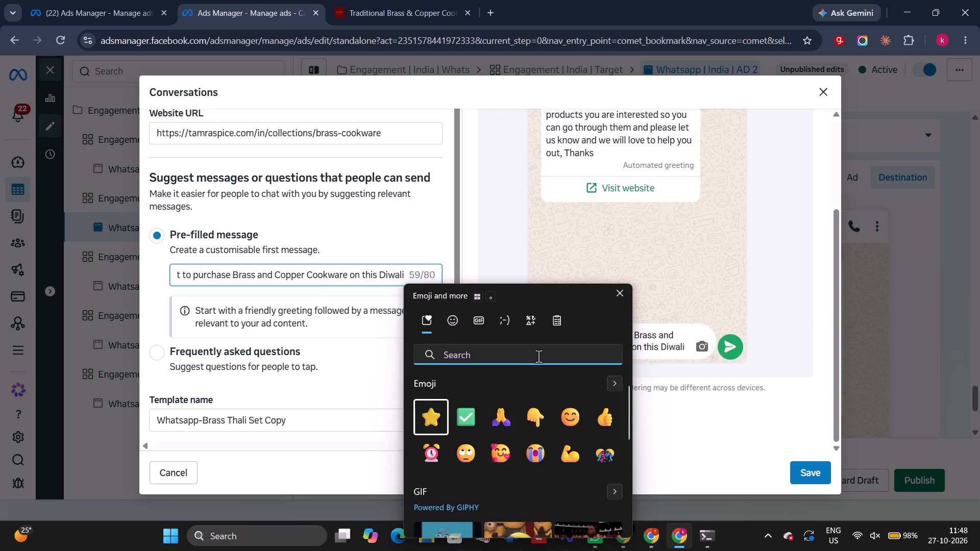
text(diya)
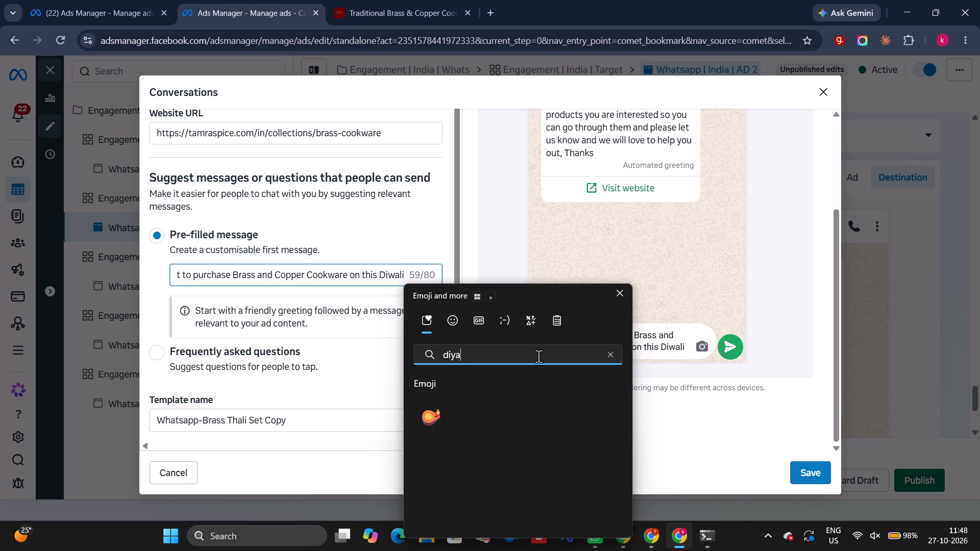
click(434, 420)
click(406, 236)
Rename the conversation template as Cookware and save it.
scroll(406, 236, down, 1)
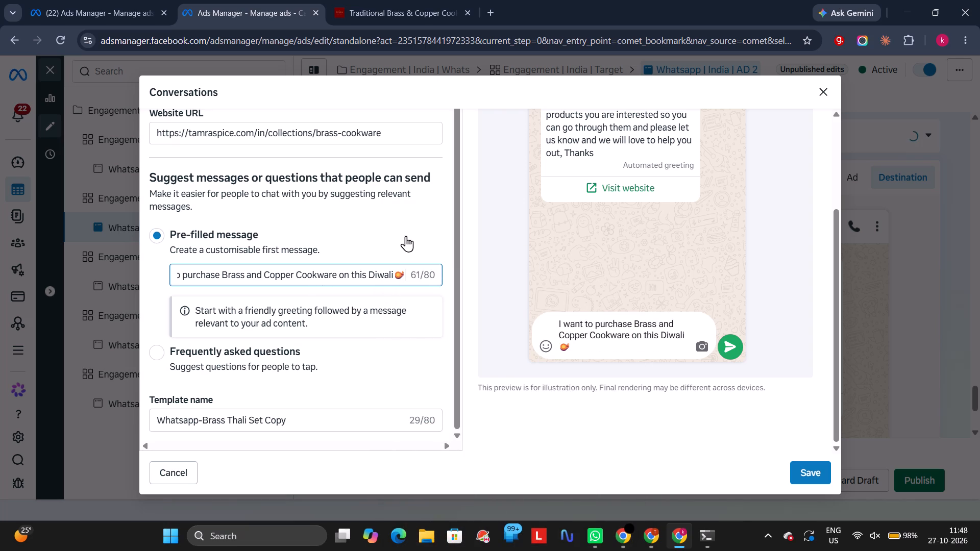
scroll(406, 236, down, 1)
scroll(379, 327, down, 3)
triple_click(176, 419)
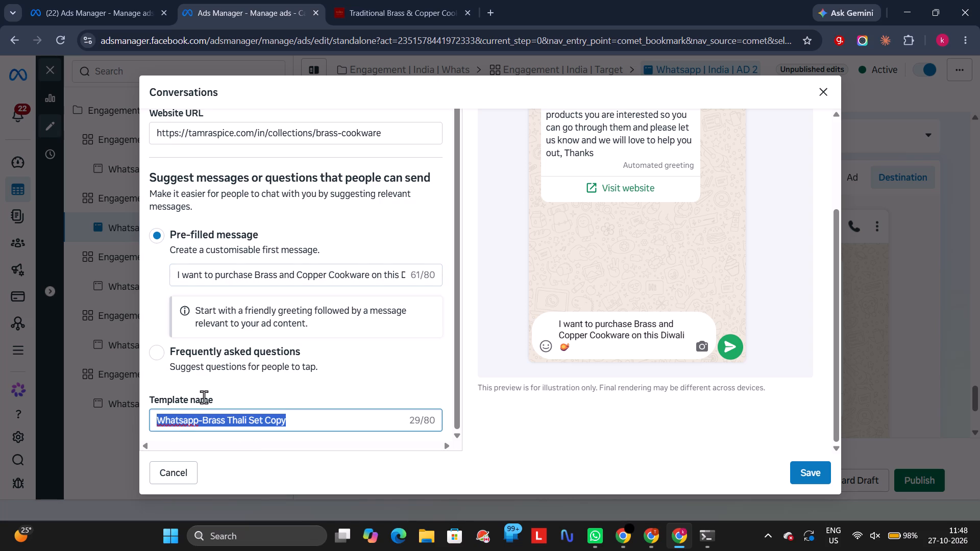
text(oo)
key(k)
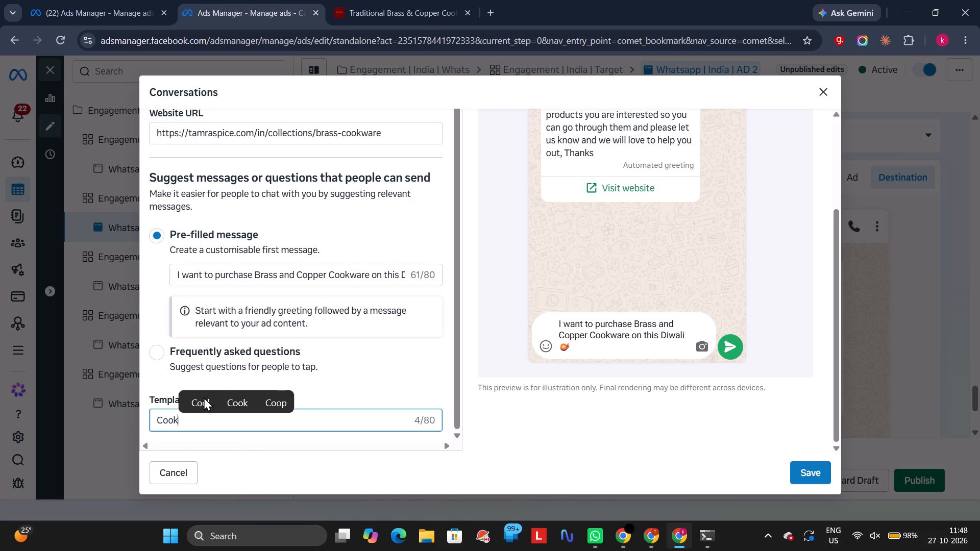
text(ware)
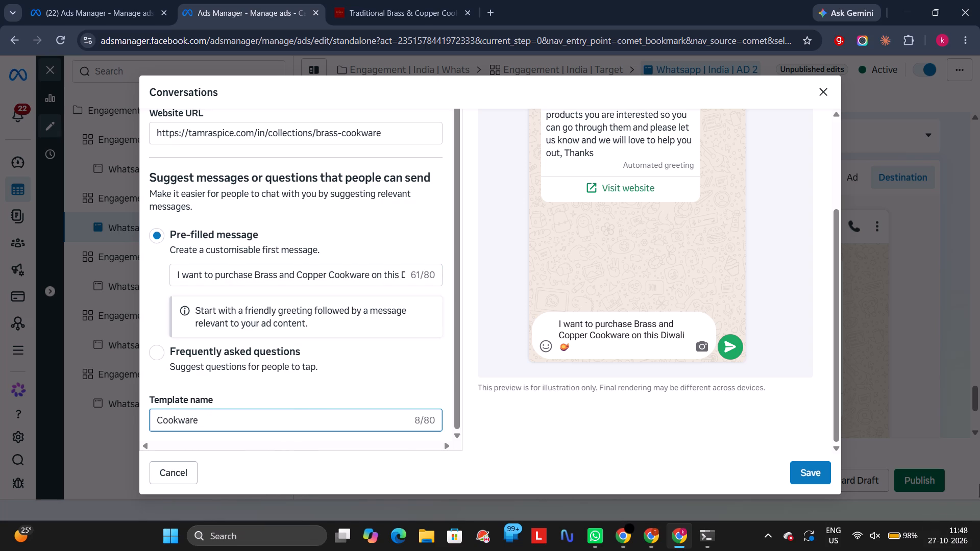
click(825, 481)
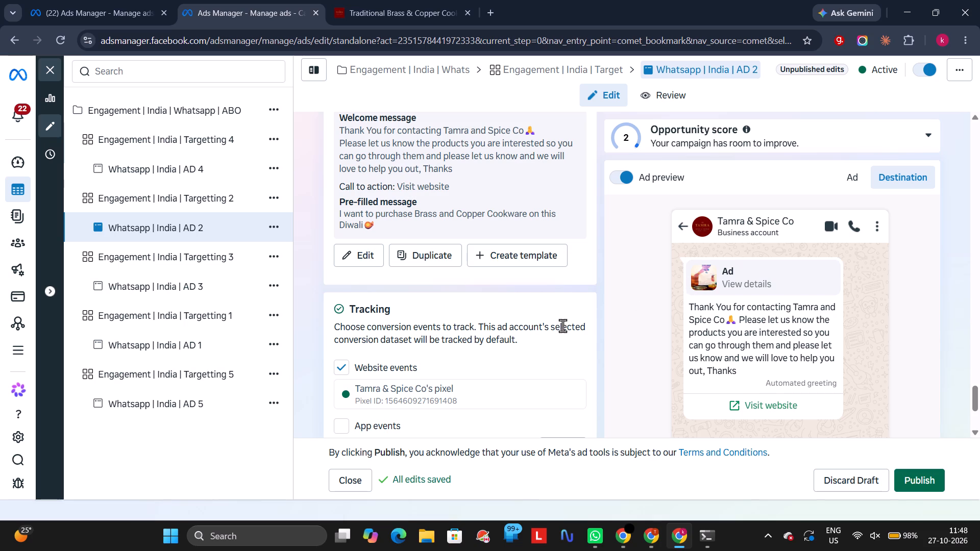
Review the edited ad, its tracking settings, and the destination and budget settings of the Engagement | India | Targetting 2 ad set.
scroll(566, 320, down, 5)
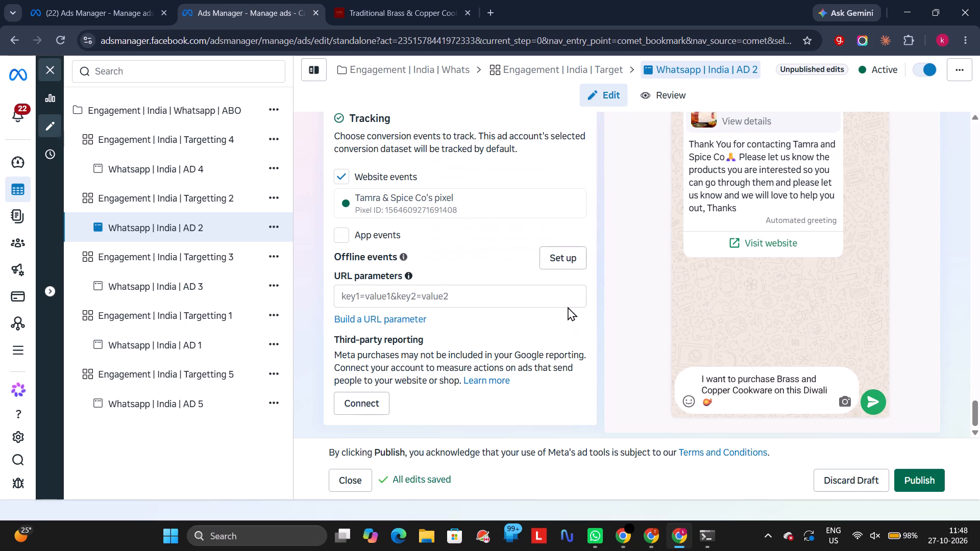
scroll(568, 307, down, 4)
scroll(568, 307, up, 19)
scroll(568, 307, up, 4)
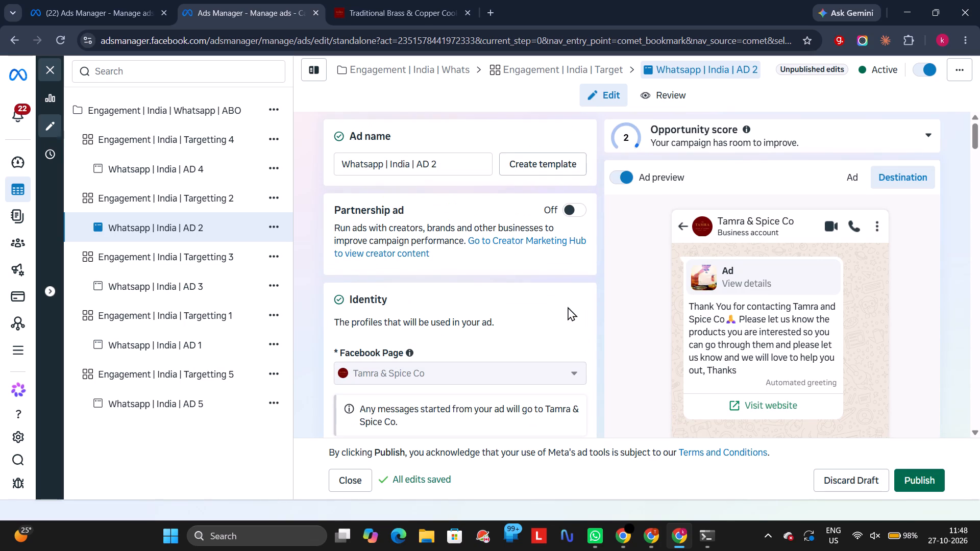
click(228, 203)
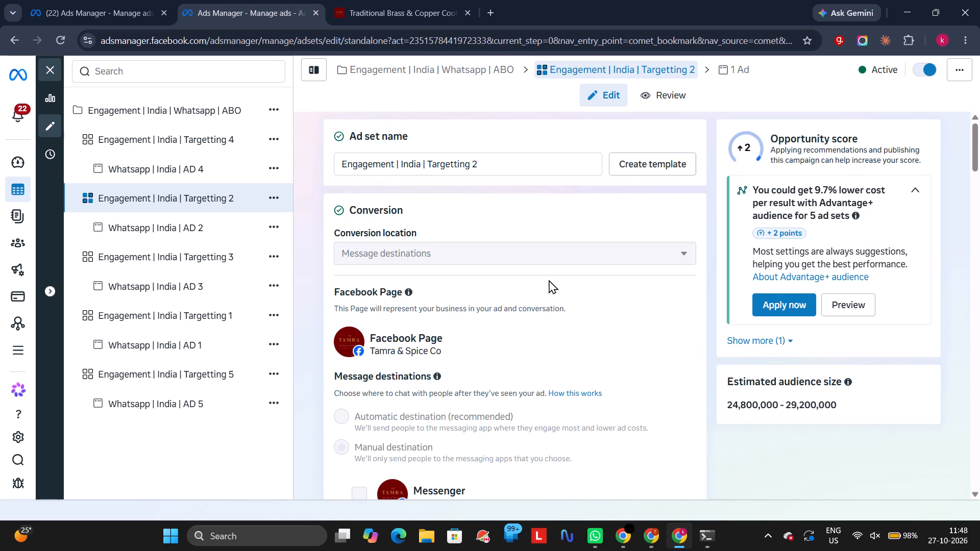
scroll(549, 280, down, 2)
scroll(812, 414, down, 8)
scroll(811, 415, left, 1)
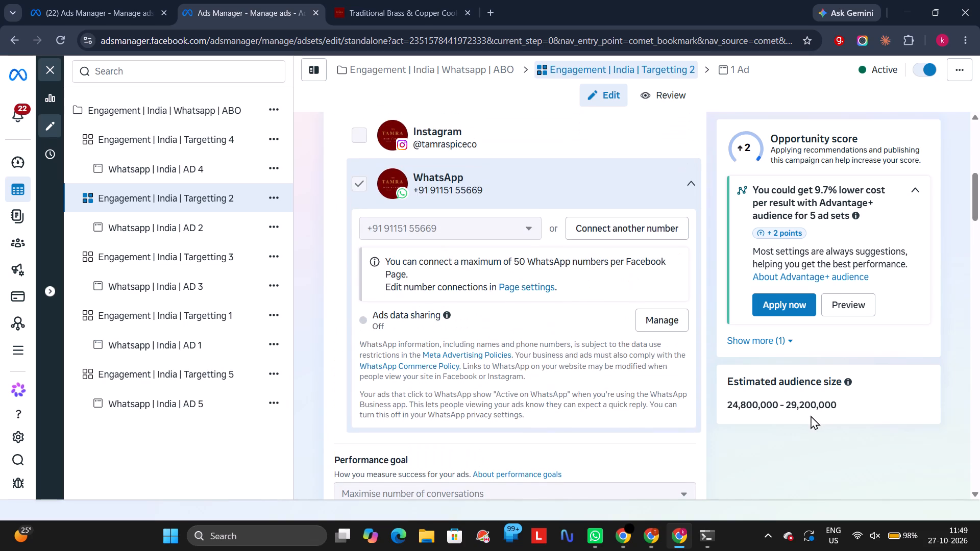
scroll(811, 415, left, 1)
scroll(810, 411, down, 6)
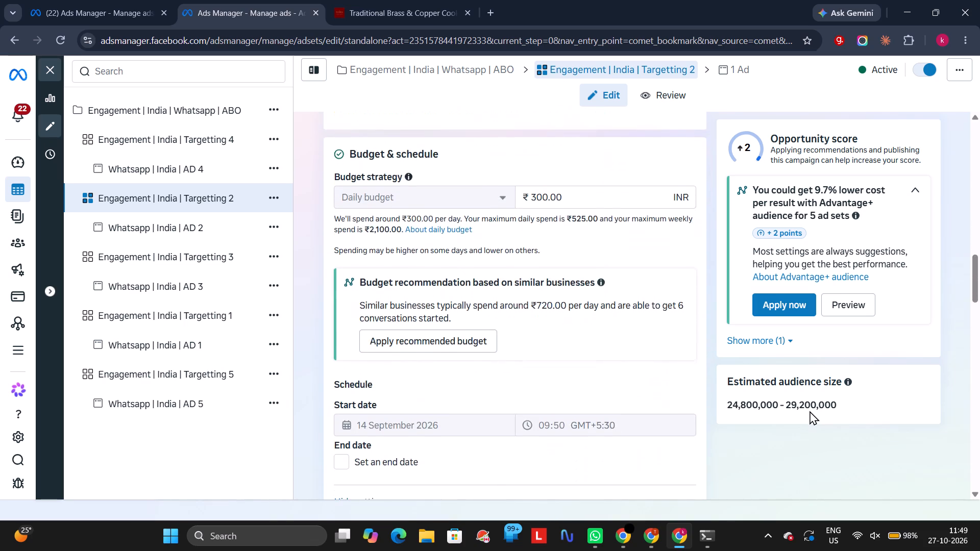
scroll(810, 411, up, 7)
Return to the Whatsapp | India | AD 2 ad and publish its edits.
click(231, 228)
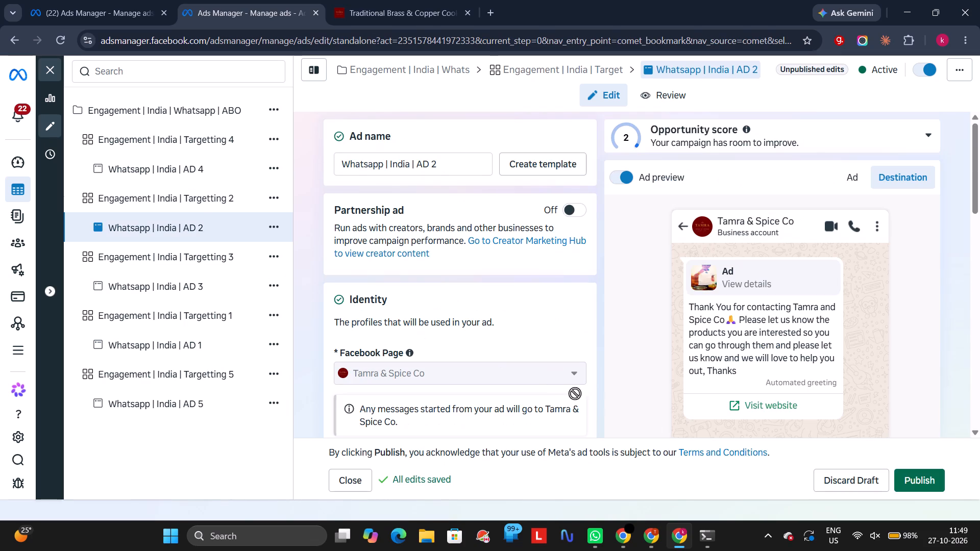
click(923, 482)
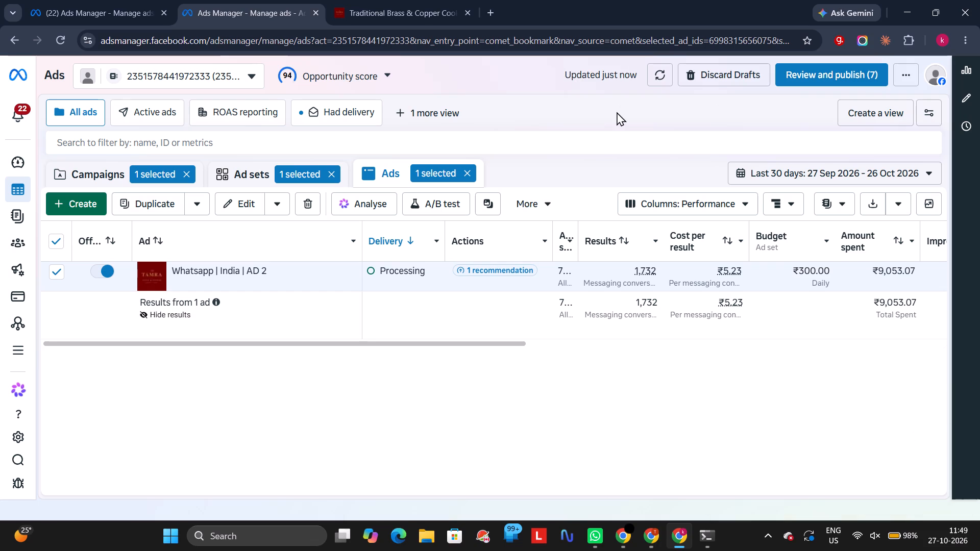
Clear the ad selection and show the ad sets of the India WhatsApp engagement campaign.
click(460, 169)
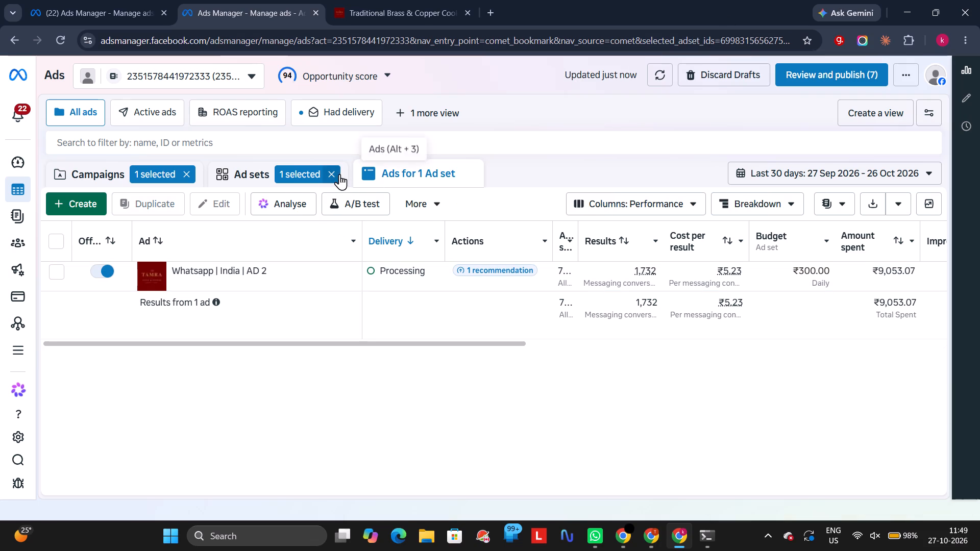
click(332, 174)
click(299, 177)
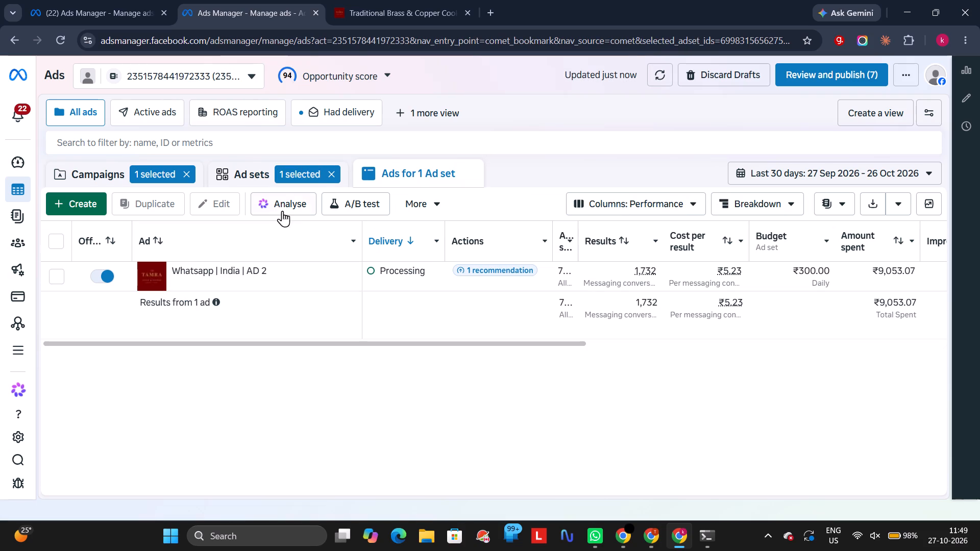
click(322, 175)
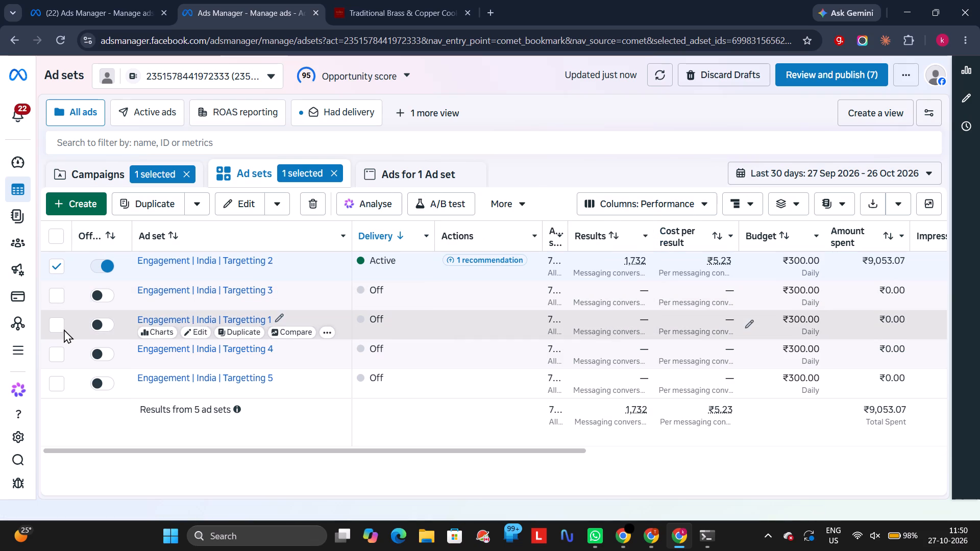
Examine the ads inside the Engagement | India | Targetting 3 and Targetting 1 ad sets, returning to the campaign's ad sets.
click(188, 287)
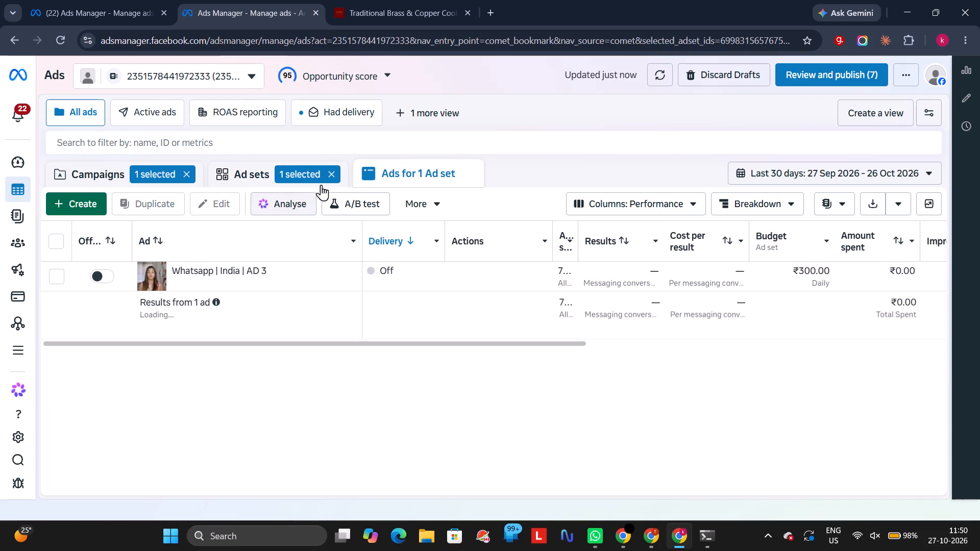
click(337, 178)
click(324, 178)
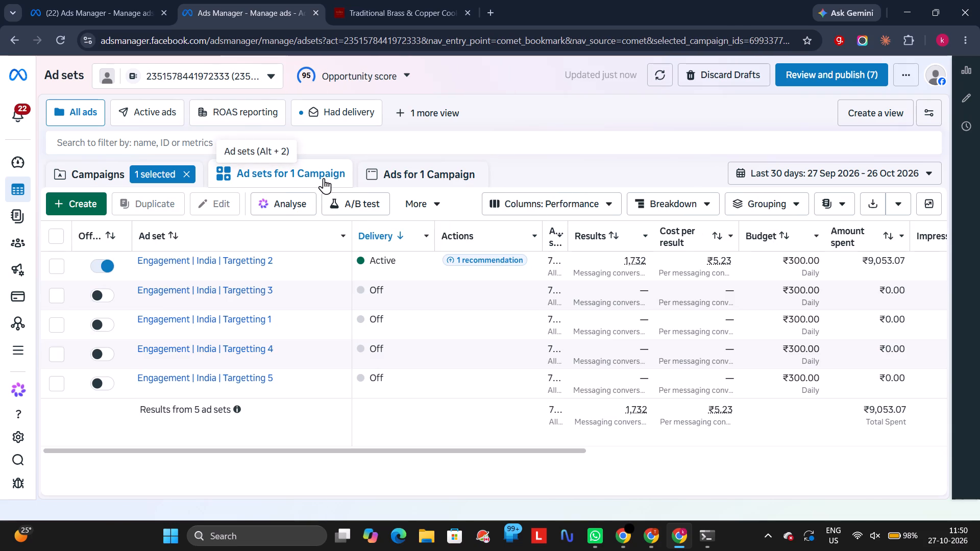
click(246, 317)
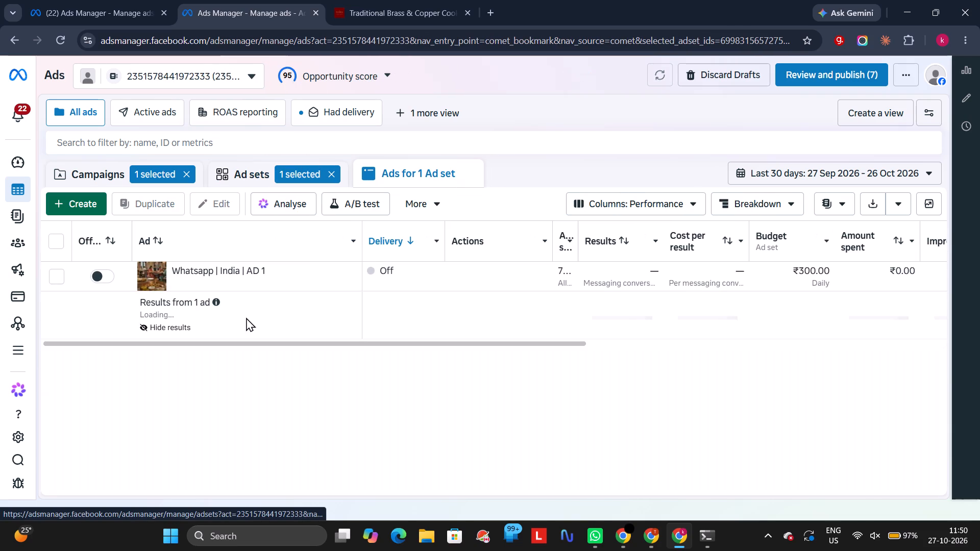
click(329, 172)
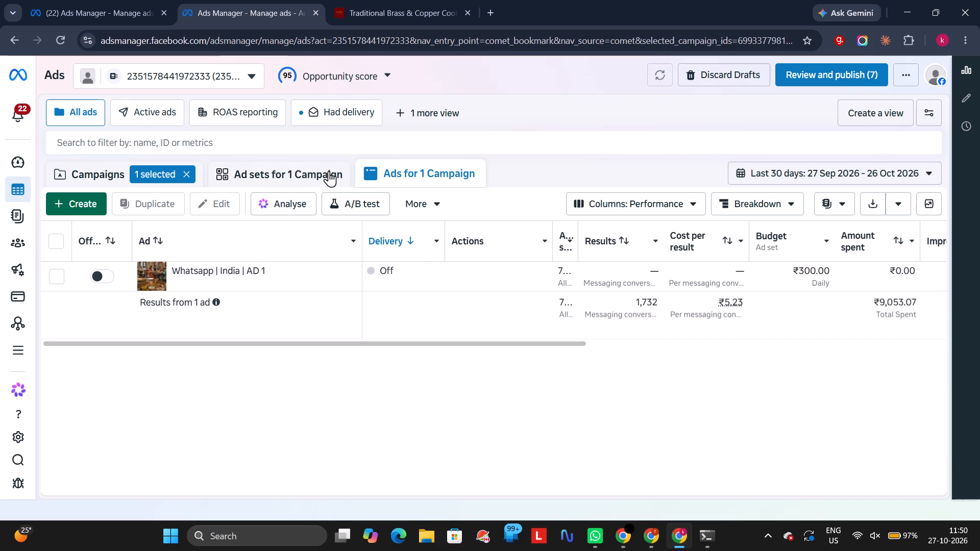
click(324, 171)
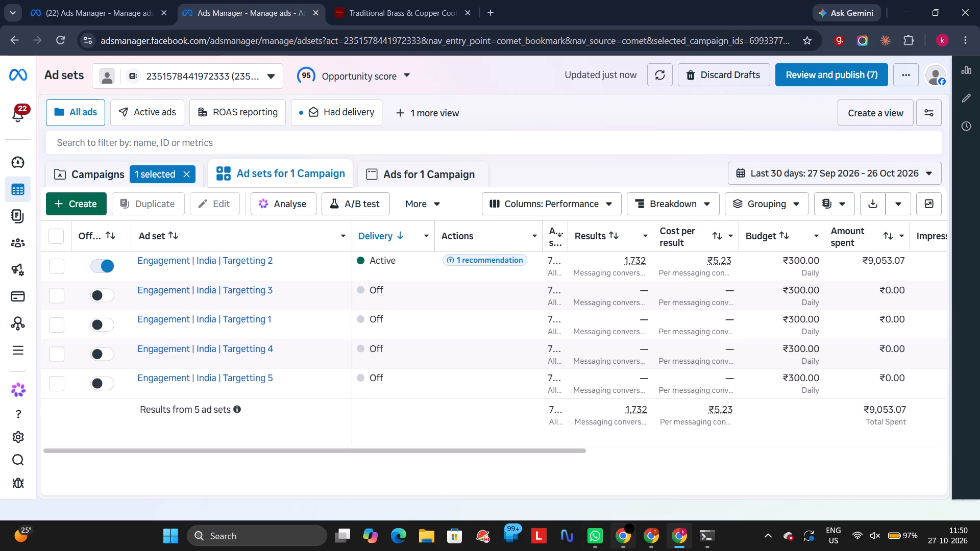
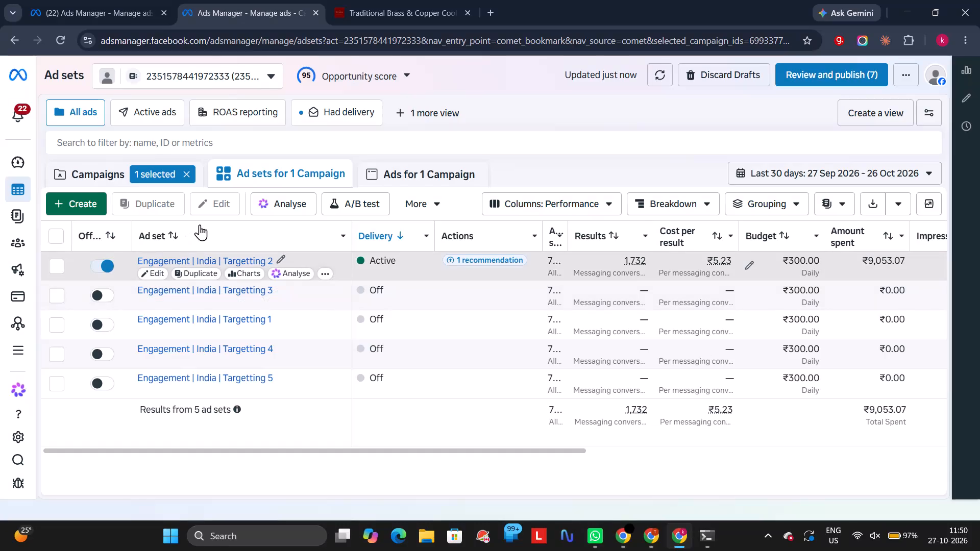
Set the ad sets' reporting date range to 1 September 2026 – 27 October 2026.
click(797, 181)
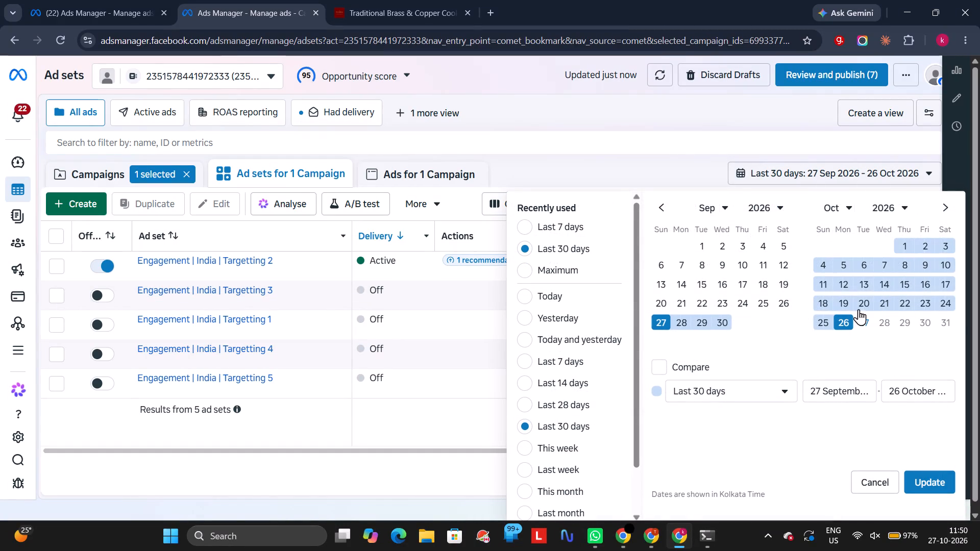
click(704, 243)
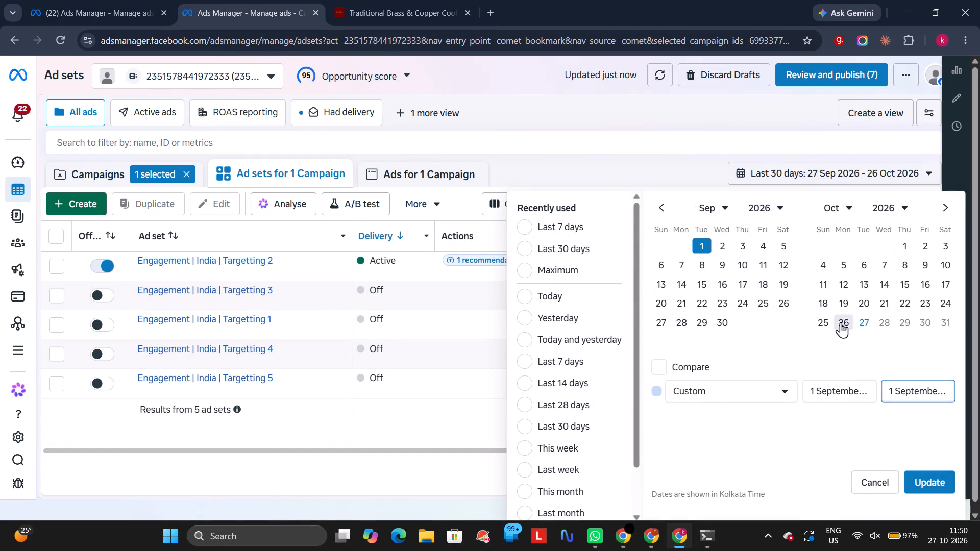
click(870, 325)
click(921, 500)
click(924, 489)
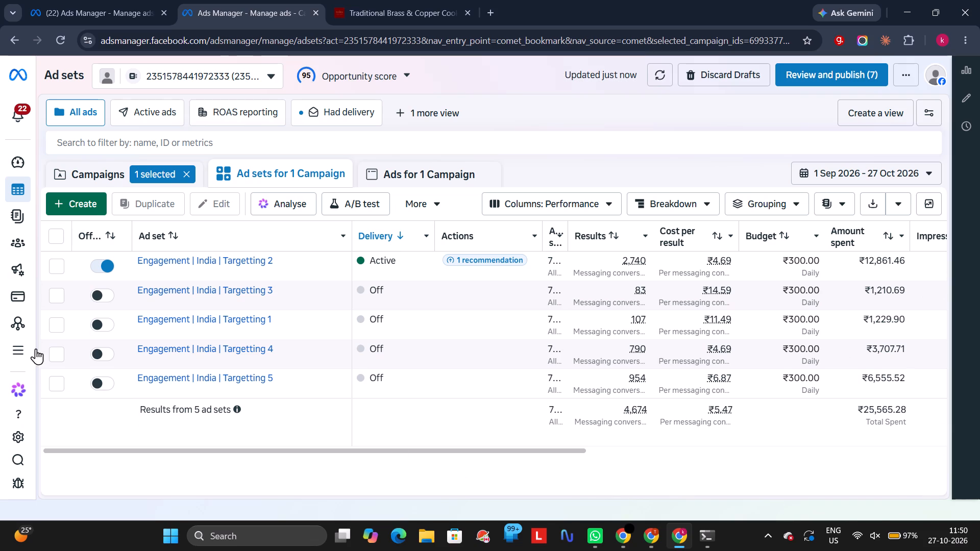
In Engagement | India | Targetting 4, open Whatsapp | India | AD 4 for editing and choose the third account video, "CTA 1 less m...", as its media.
click(199, 348)
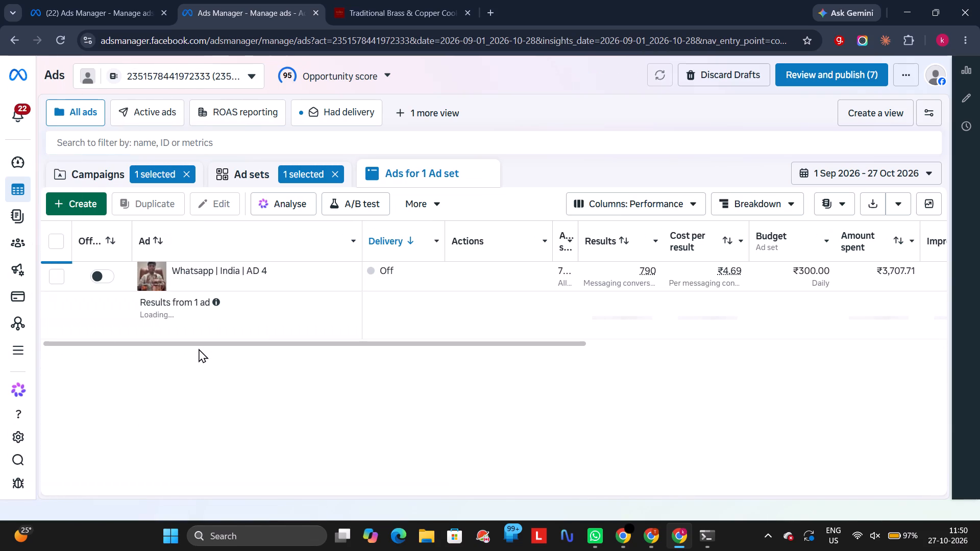
click(221, 283)
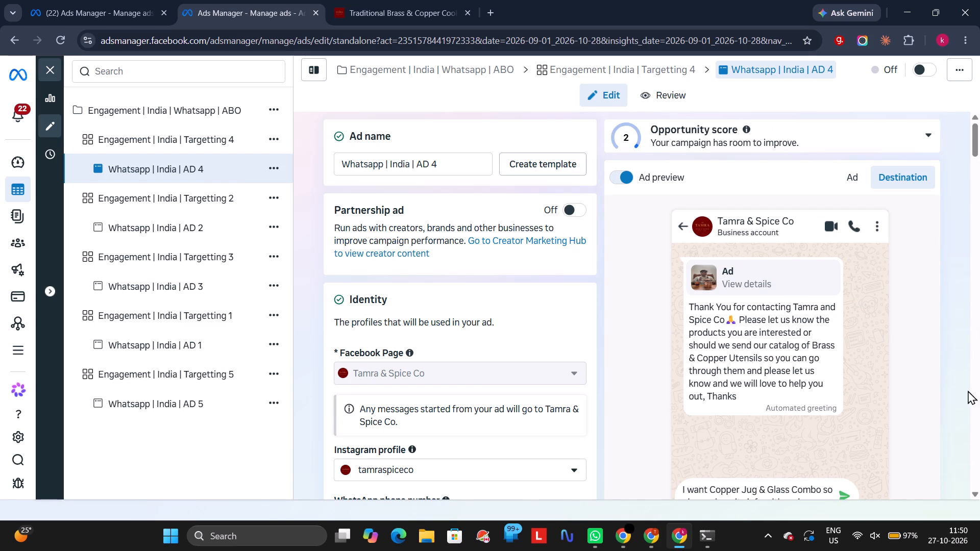
scroll(488, 335, down, 4)
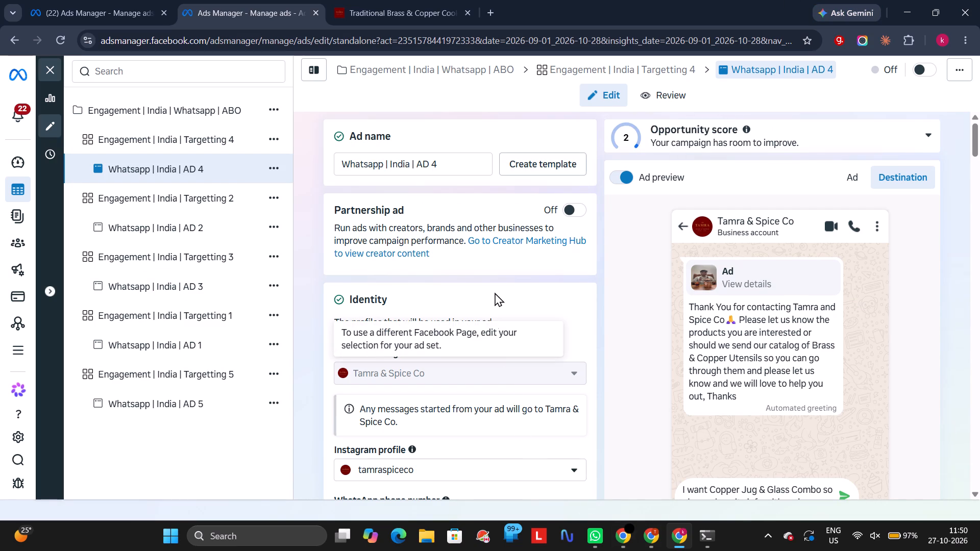
scroll(517, 232, down, 7)
scroll(511, 263, up, 3)
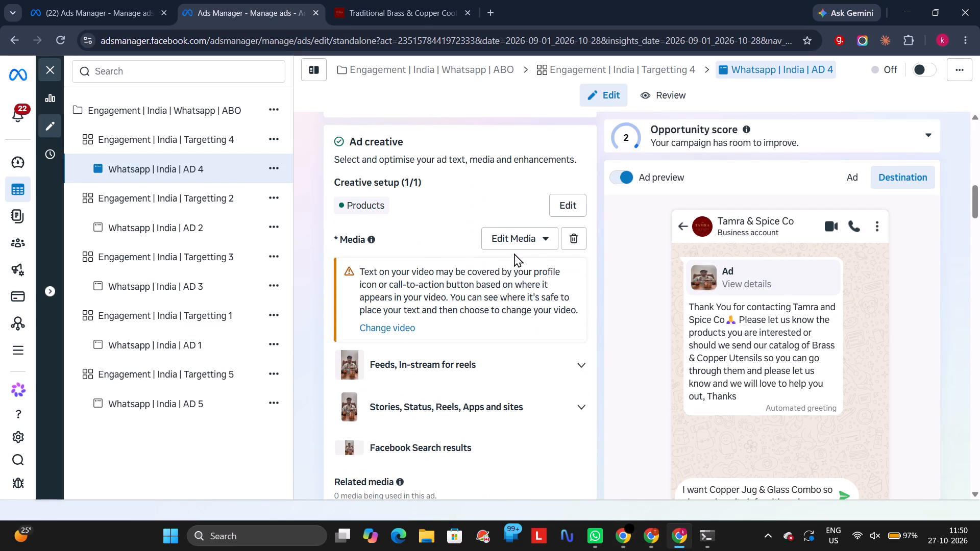
click(514, 253)
click(514, 247)
click(512, 290)
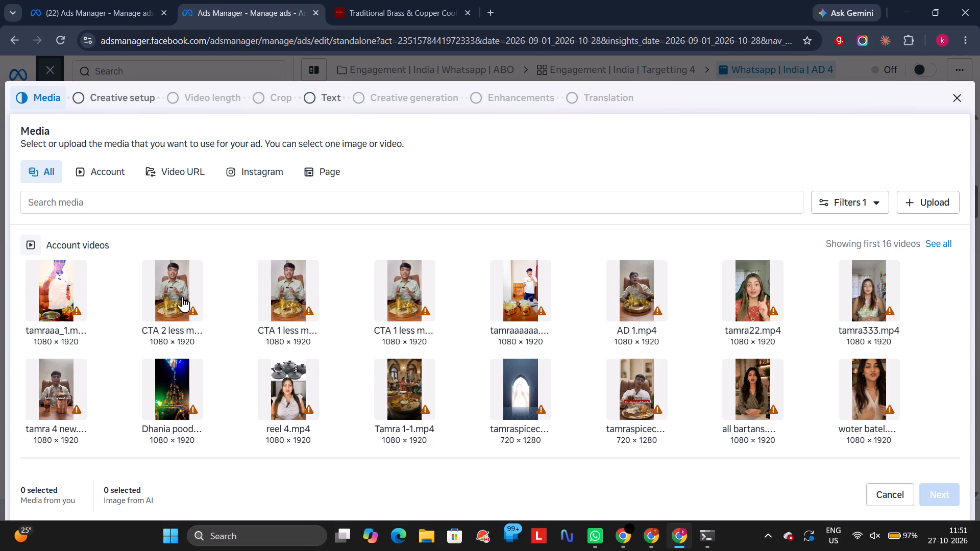
click(269, 286)
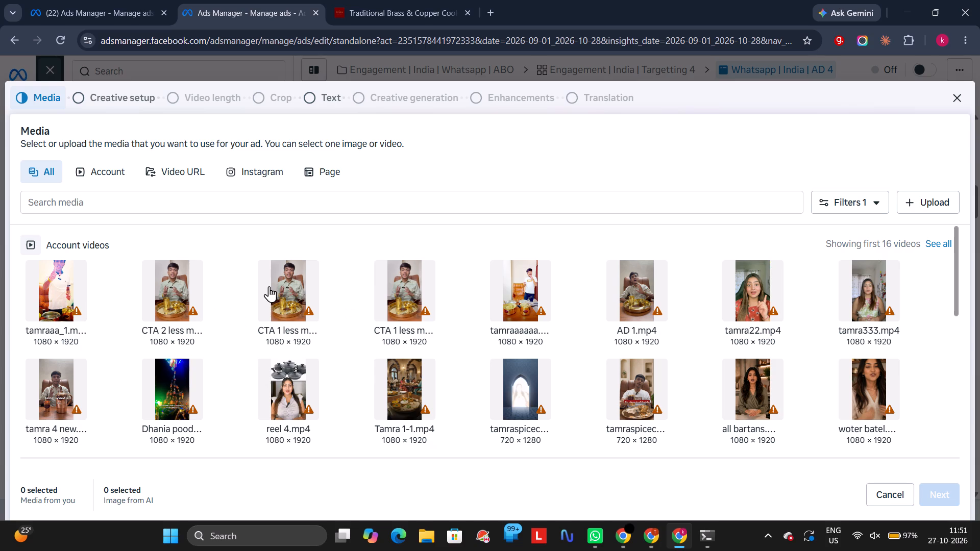
click(936, 491)
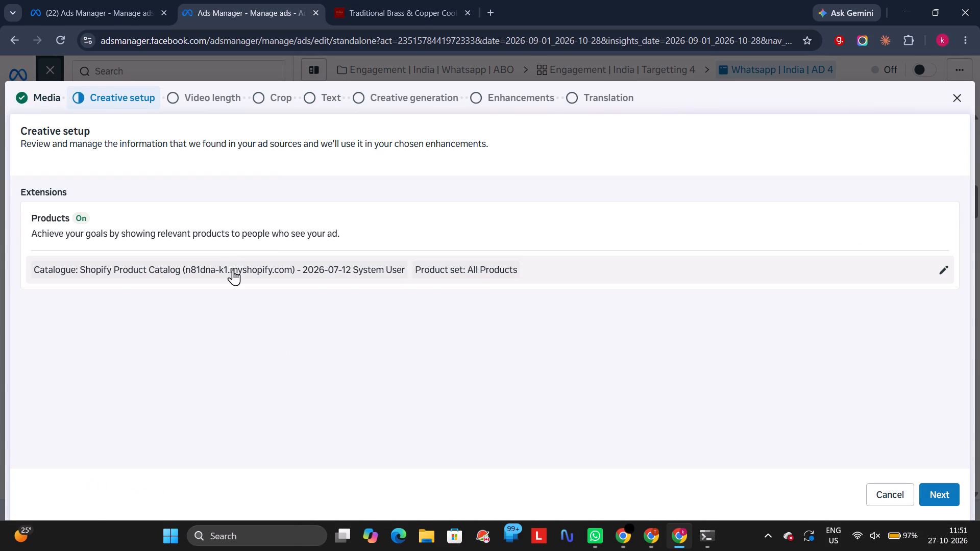
Set the ad's product catalogue to Not connected and continue to the video length stage.
click(235, 272)
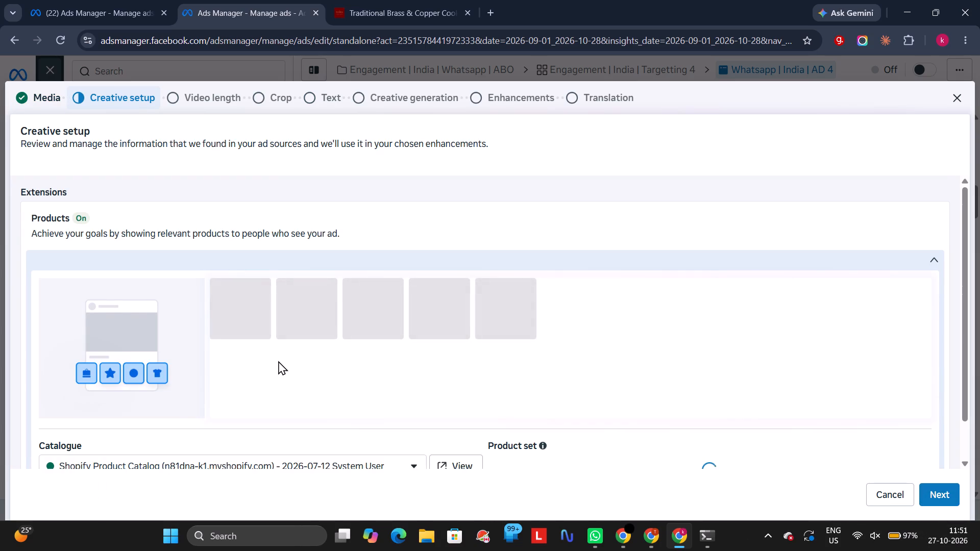
scroll(278, 361, down, 5)
click(361, 441)
click(364, 429)
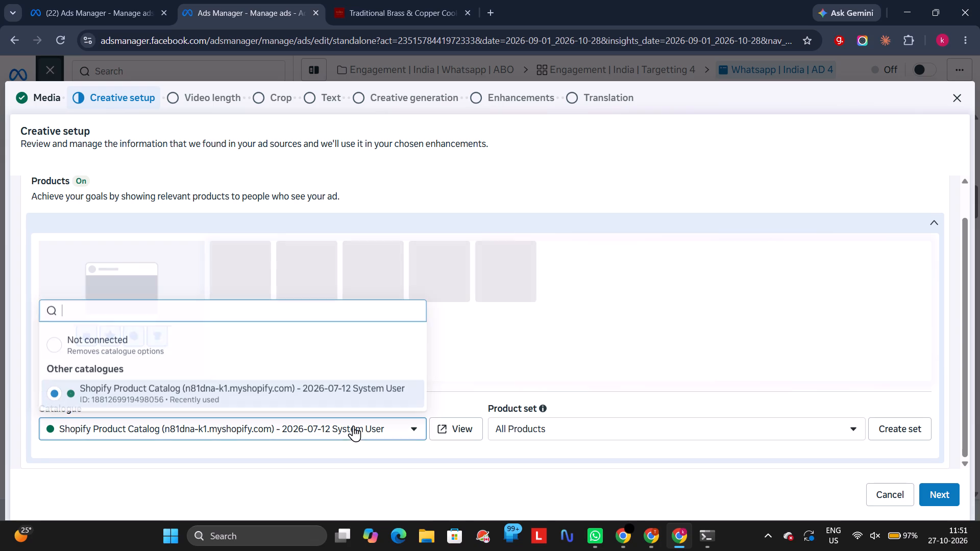
click(302, 357)
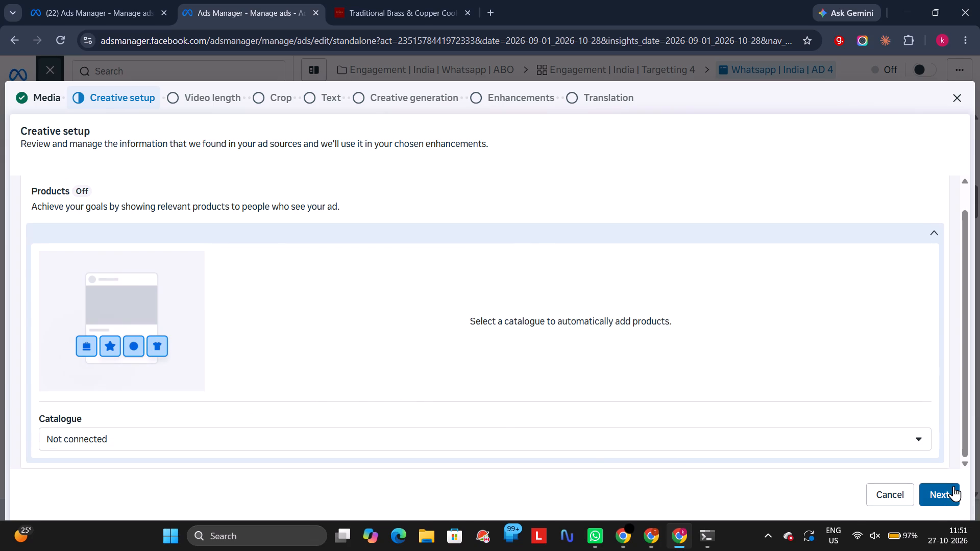
click(950, 494)
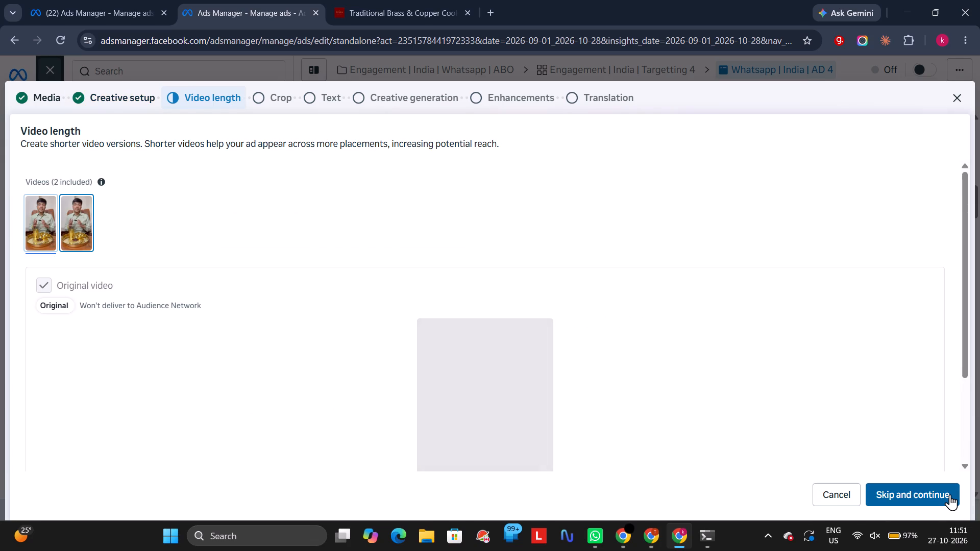
Review the second video in the creative setup of Whatsapp | India | AD 4 and continue to its text stage without shortening it.
scroll(485, 418, down, 1)
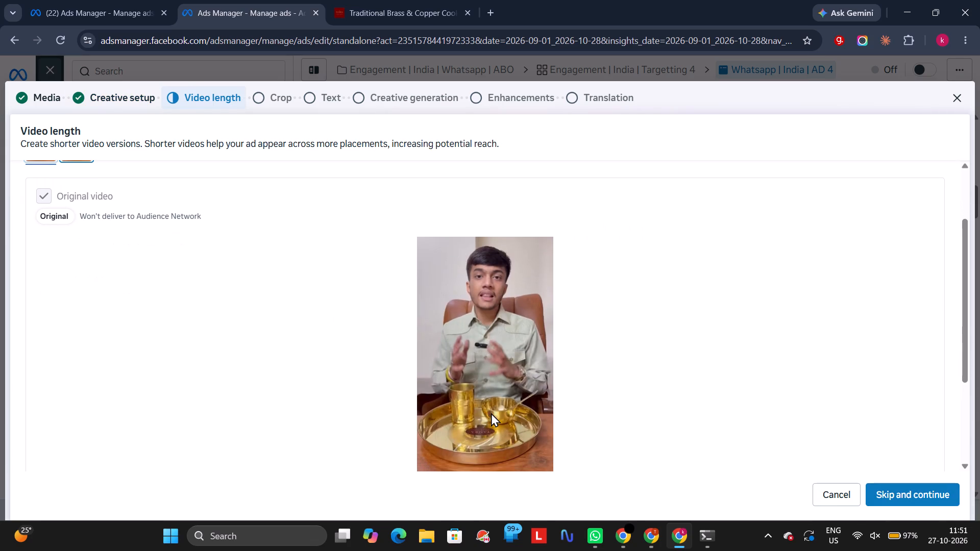
scroll(553, 368, down, 1)
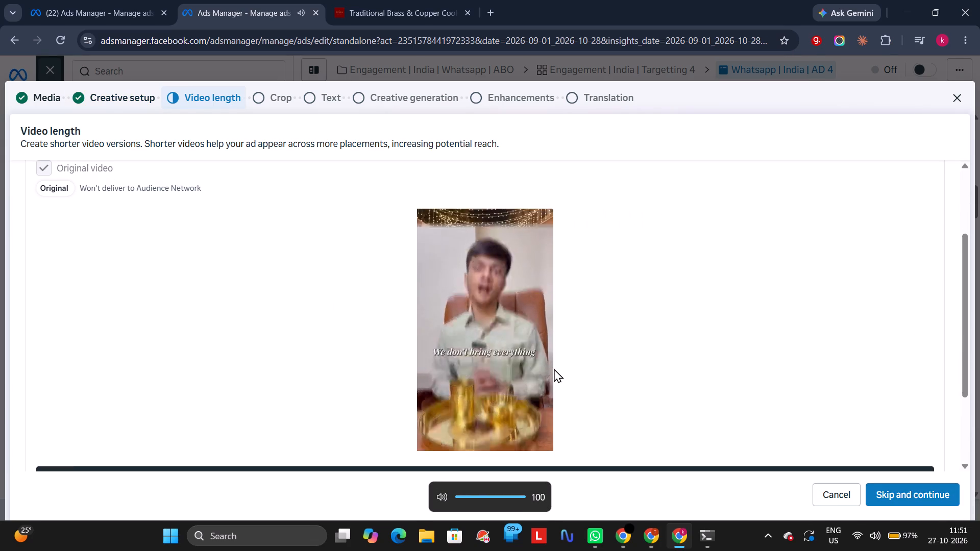
scroll(554, 368, down, 1)
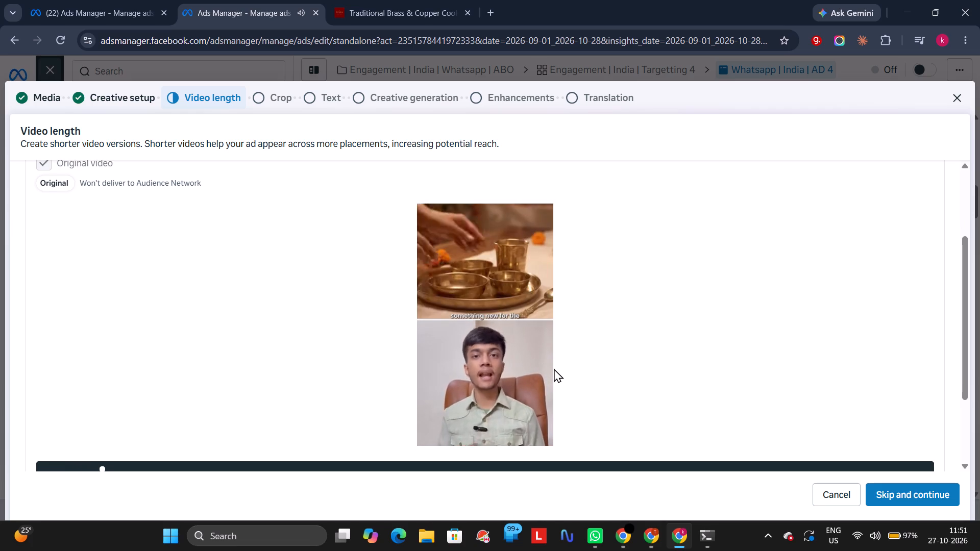
scroll(520, 392, down, 1)
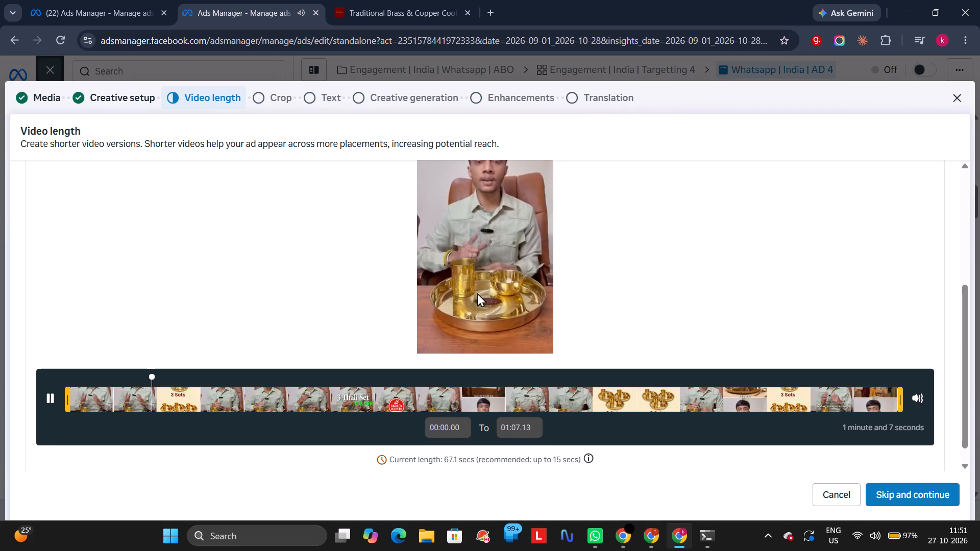
scroll(505, 304, up, 1)
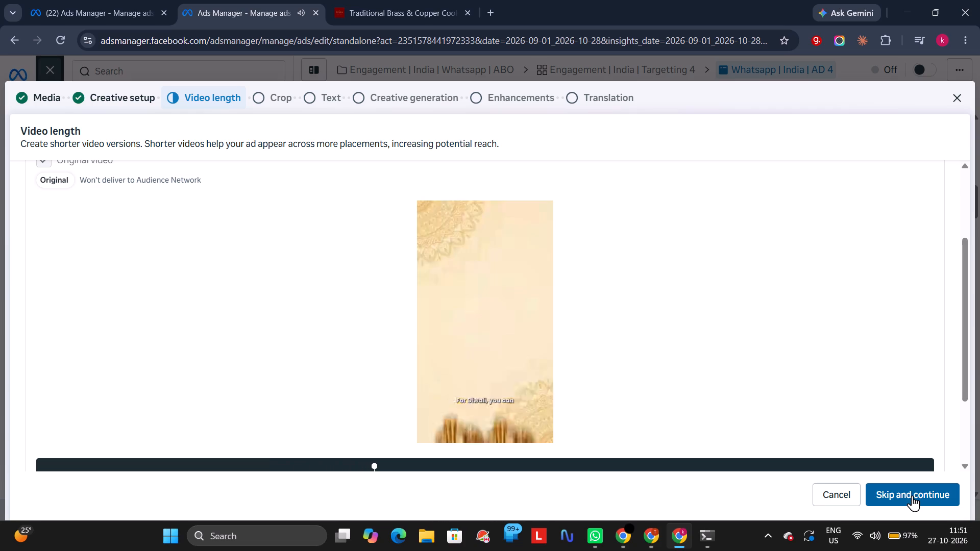